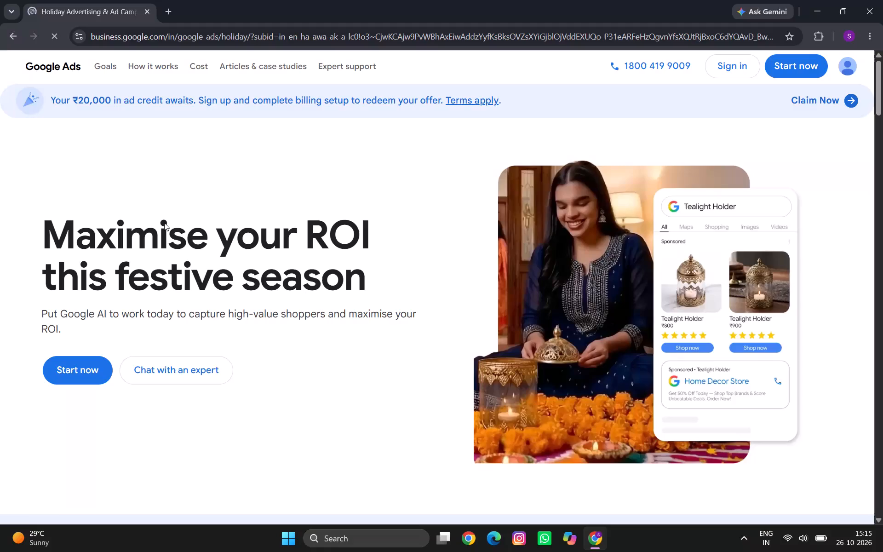
Start the Google Ads sign-up from the festive season advertising page.
left_click(93, 363)
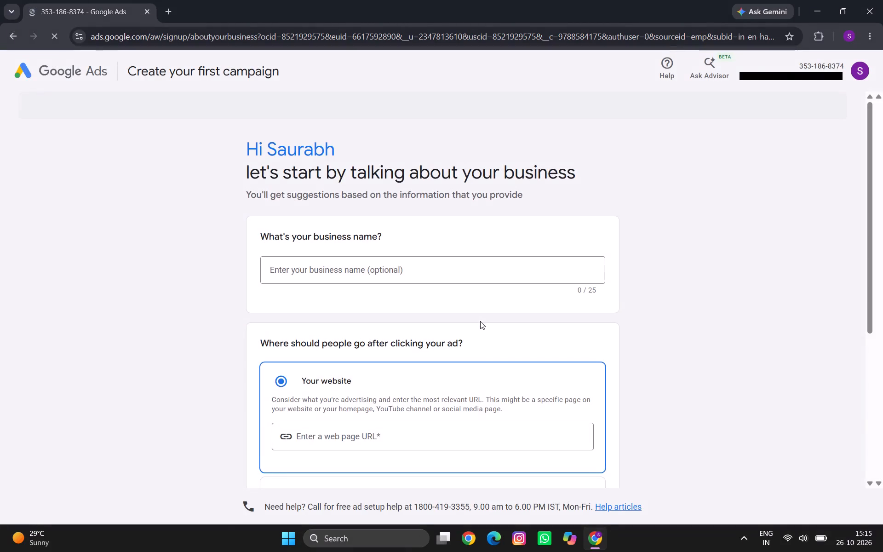
Enter nutrasent as the business name for the first campaign.
left_click(413, 273)
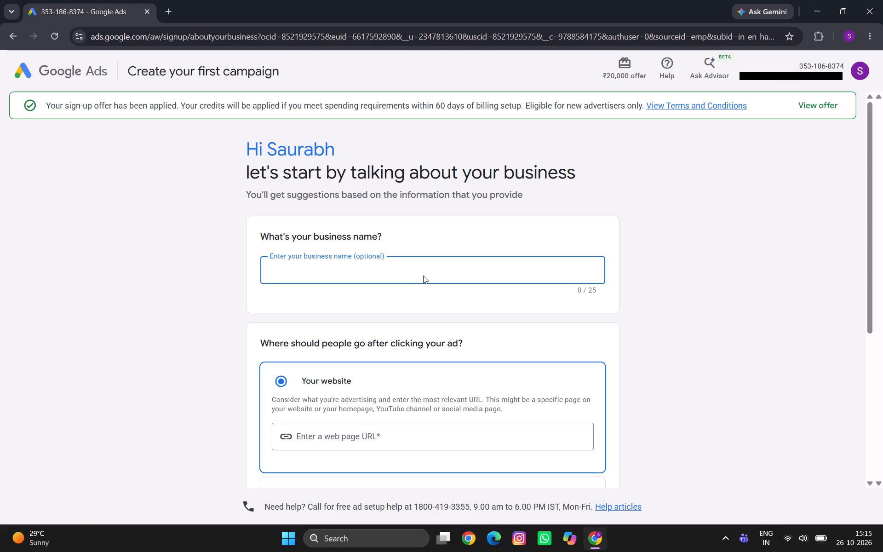
type("nu")
type("tr")
type("asent")
key("space")
key("BackSpace")
Search Google for nutrasent in a new browser tab and open the nutrasent.in website.
left_click(423, 436)
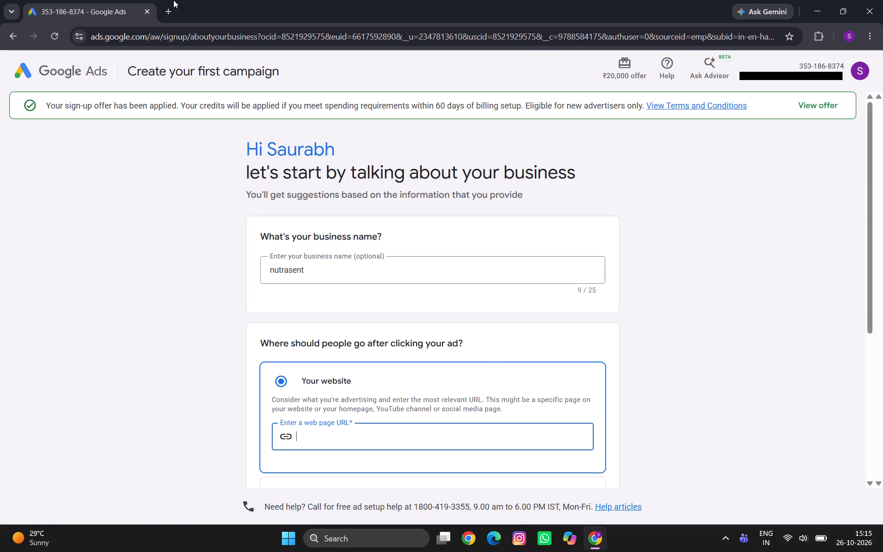
left_click(167, 2)
left_click(393, 224)
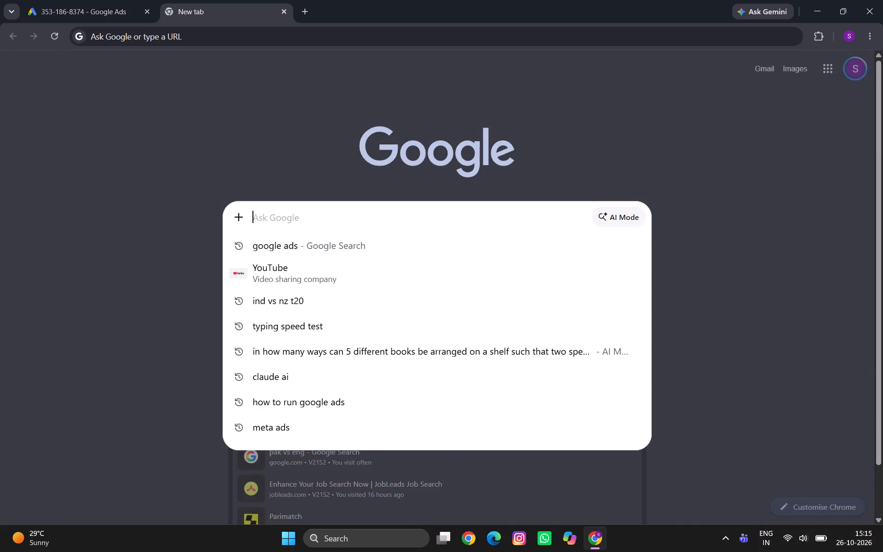
type("nutrasent")
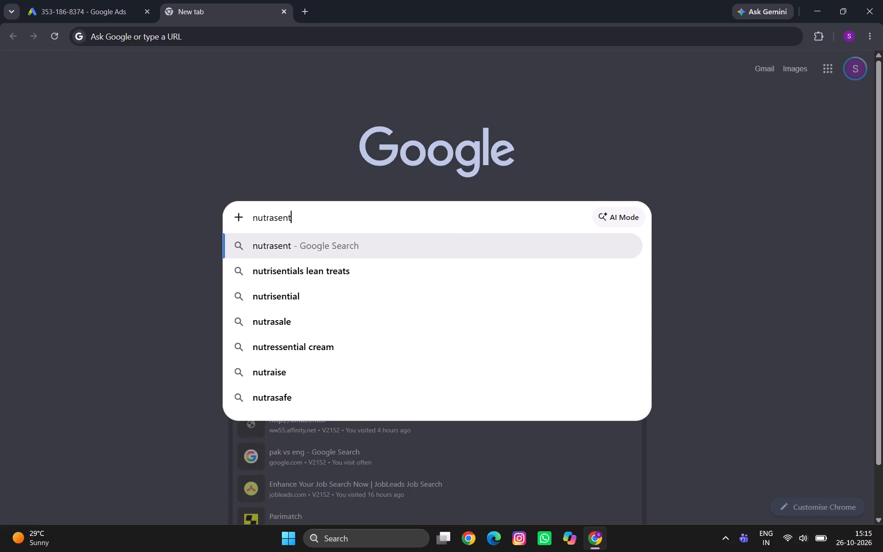
key("Return")
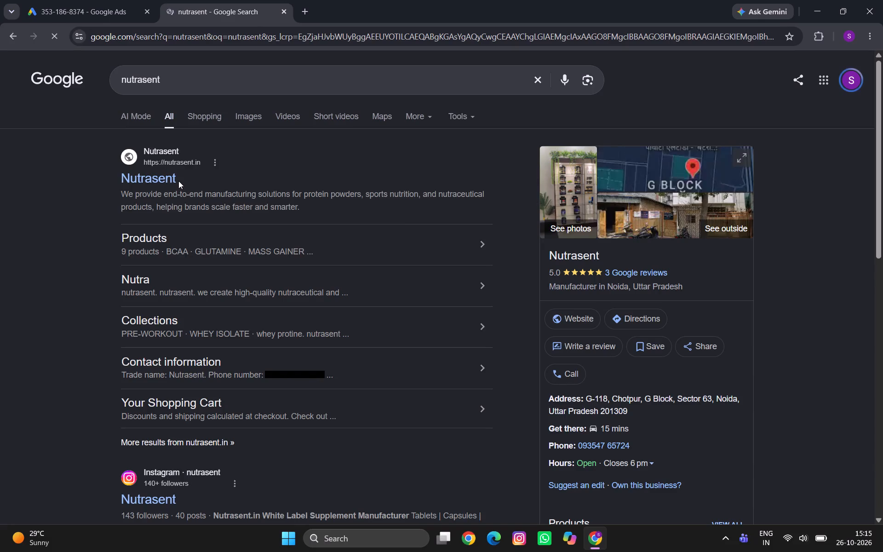
left_click(151, 181)
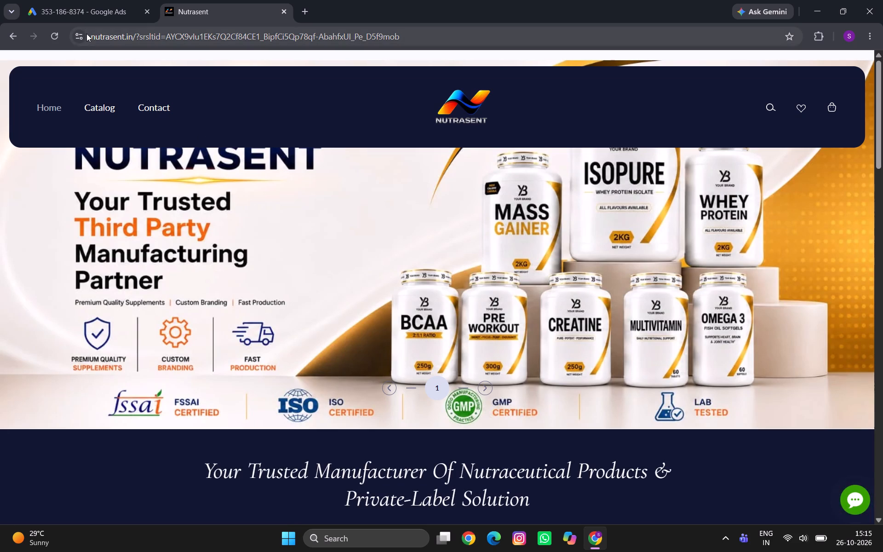
Copy the full address of the Nutrasent home page into the campaign's web page URL field.
left_click_drag(89, 34, 617, 65)
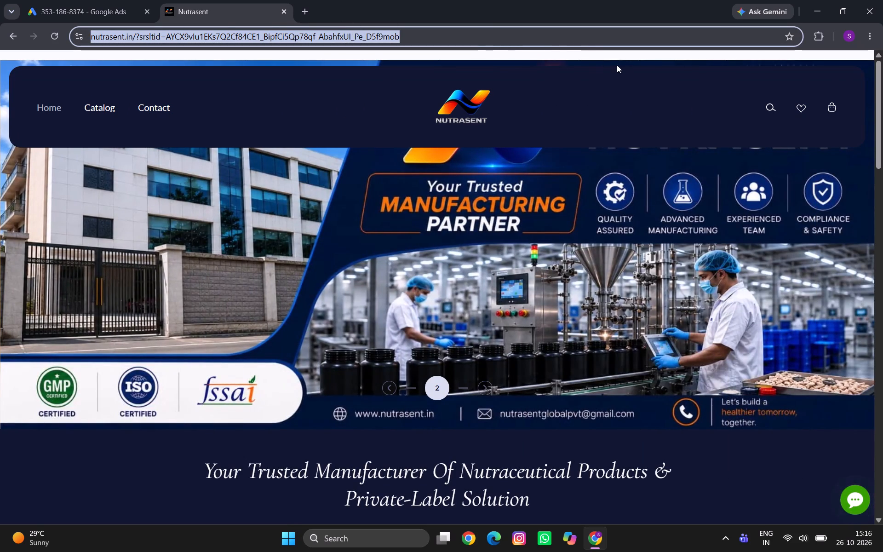
left_click_drag(617, 65, 623, 67)
key("ctrl+c")
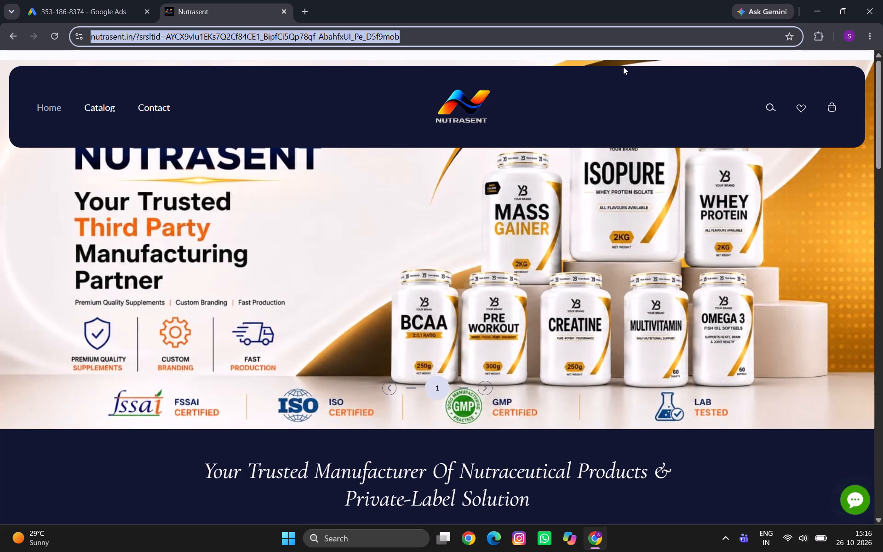
left_click(52, 0)
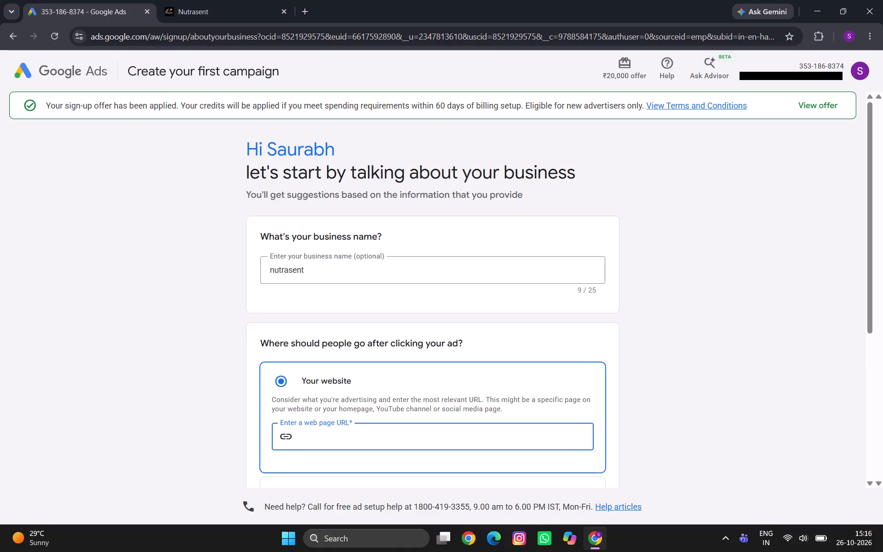
key("ctrl+v")
Choose the business phone number as the place people go after clicking the ad.
scroll(494, 380, "down", 3)
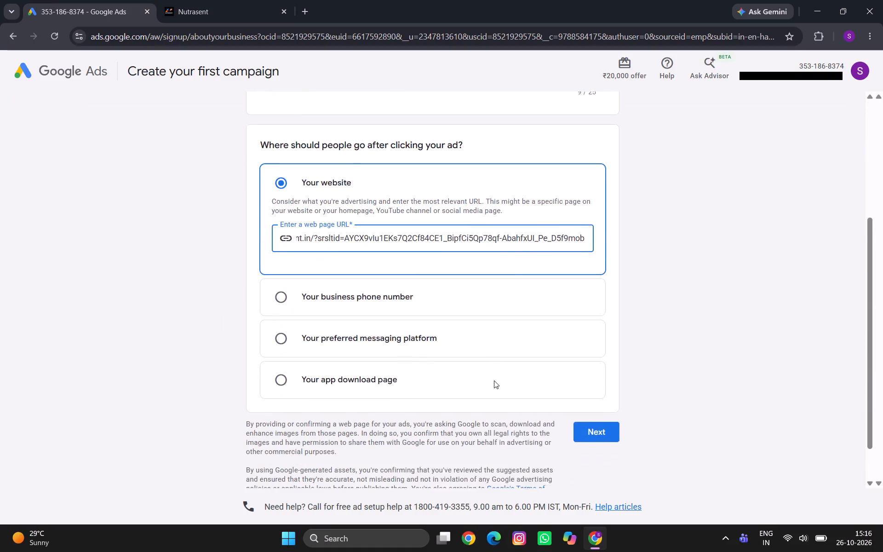
scroll(494, 380, "down", 1)
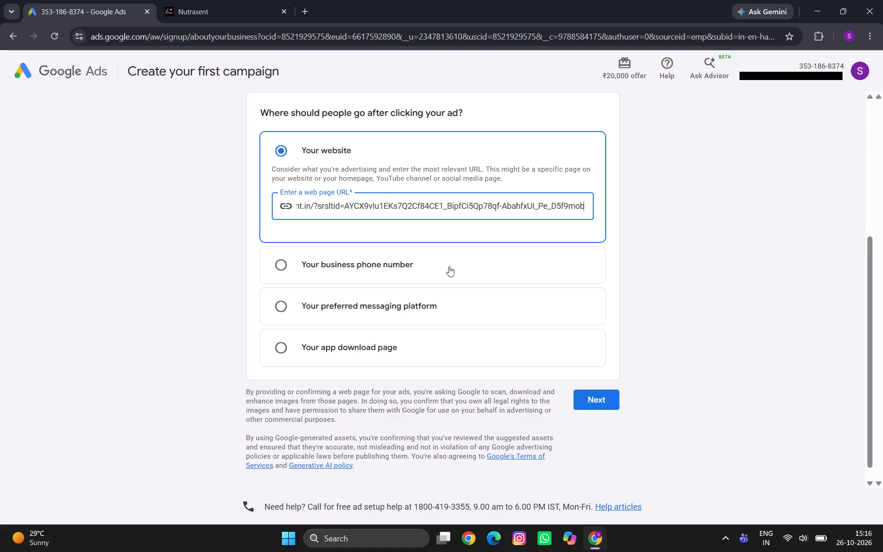
left_click(449, 266)
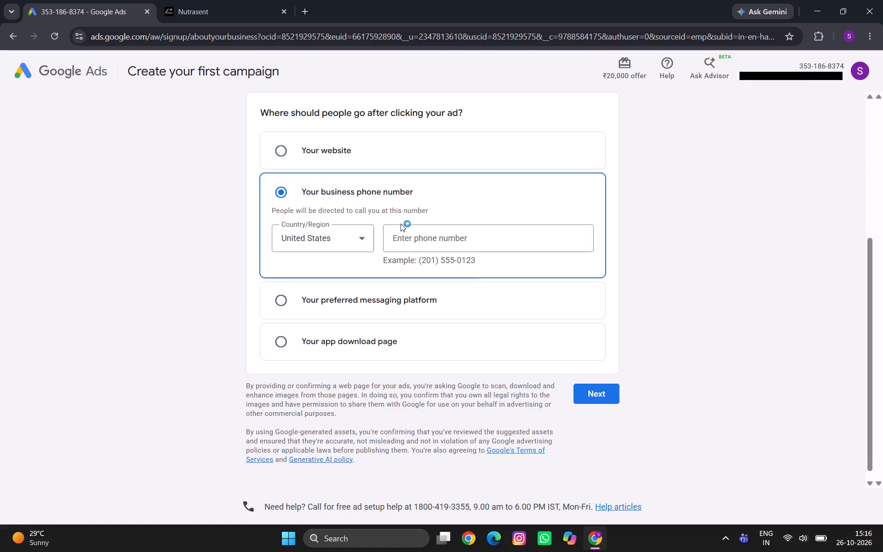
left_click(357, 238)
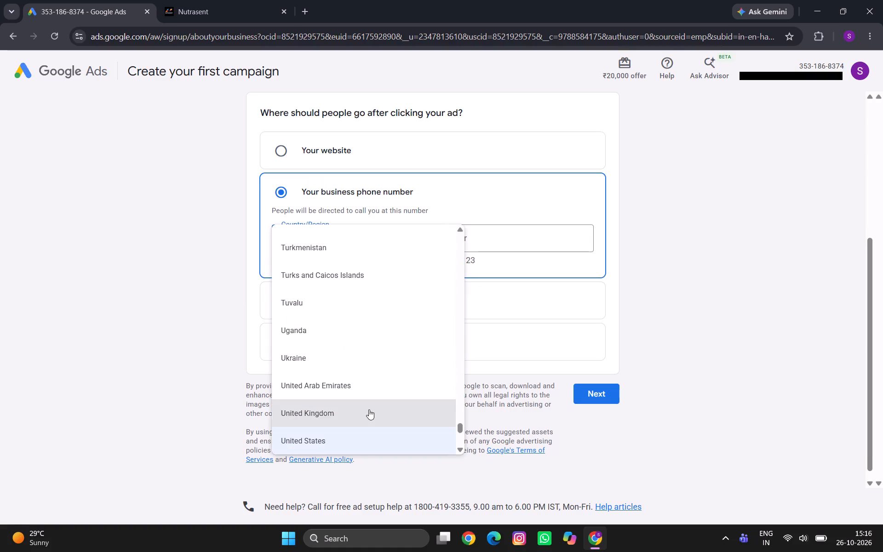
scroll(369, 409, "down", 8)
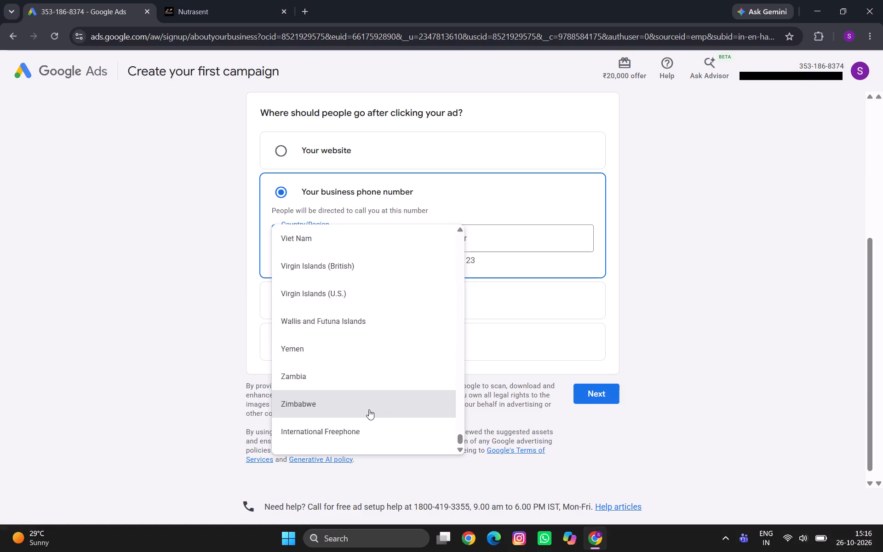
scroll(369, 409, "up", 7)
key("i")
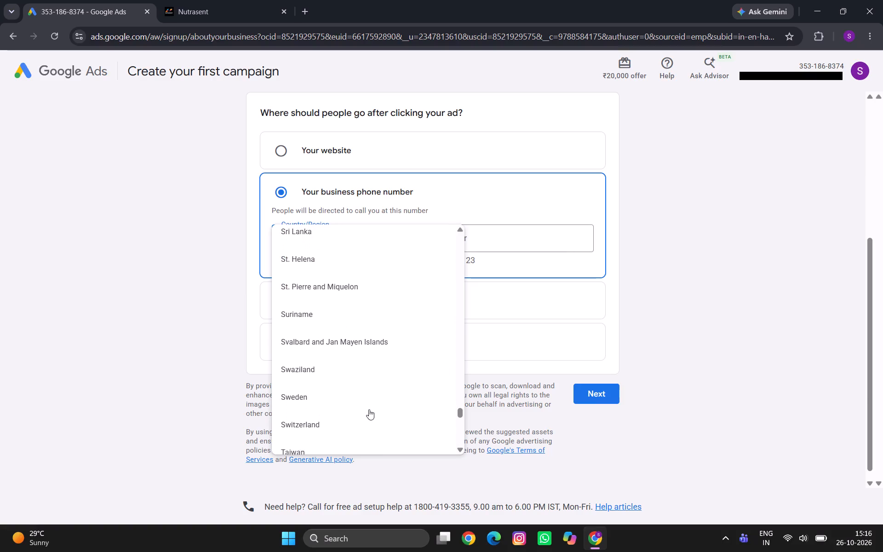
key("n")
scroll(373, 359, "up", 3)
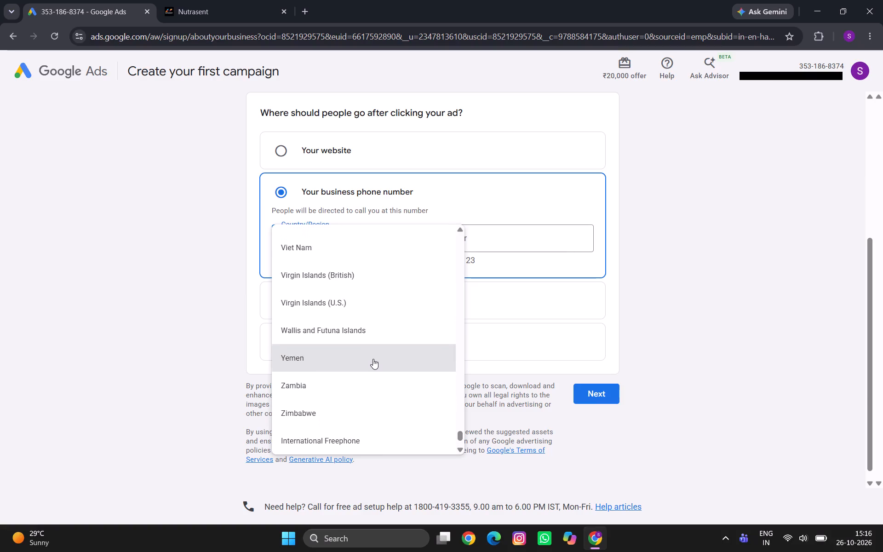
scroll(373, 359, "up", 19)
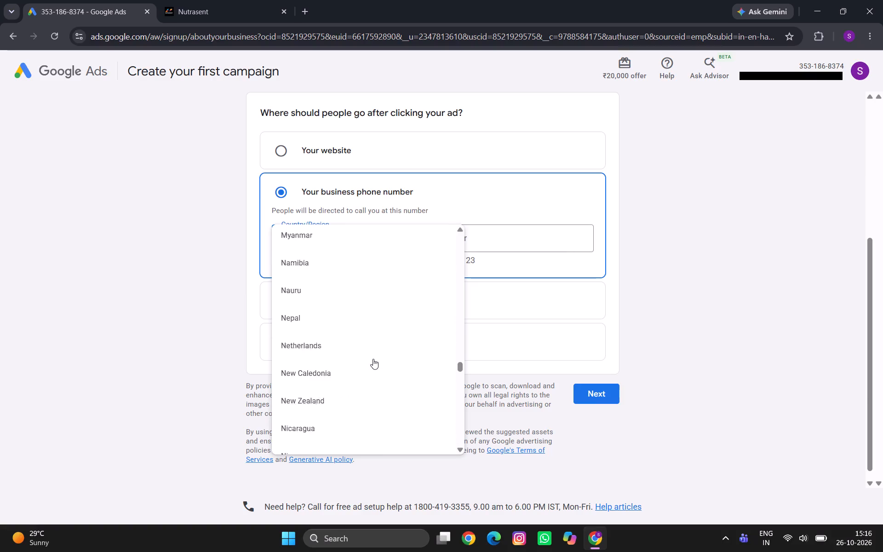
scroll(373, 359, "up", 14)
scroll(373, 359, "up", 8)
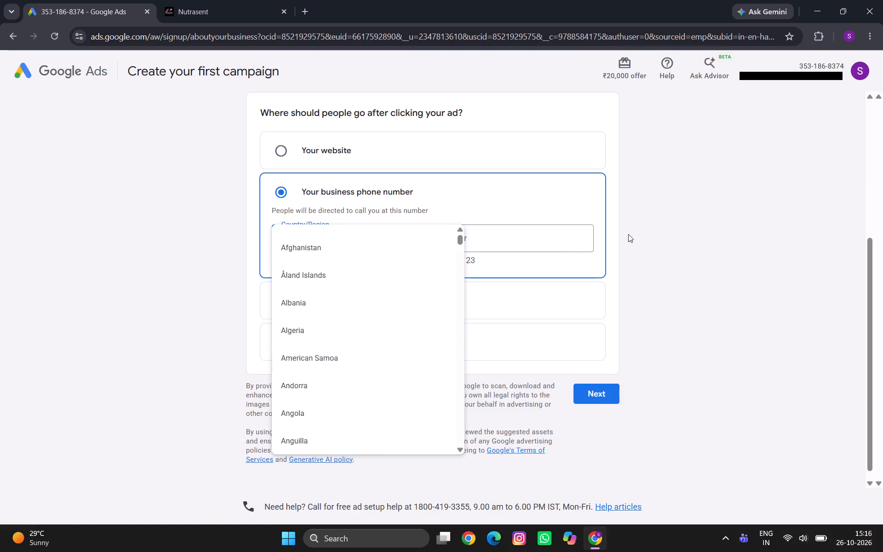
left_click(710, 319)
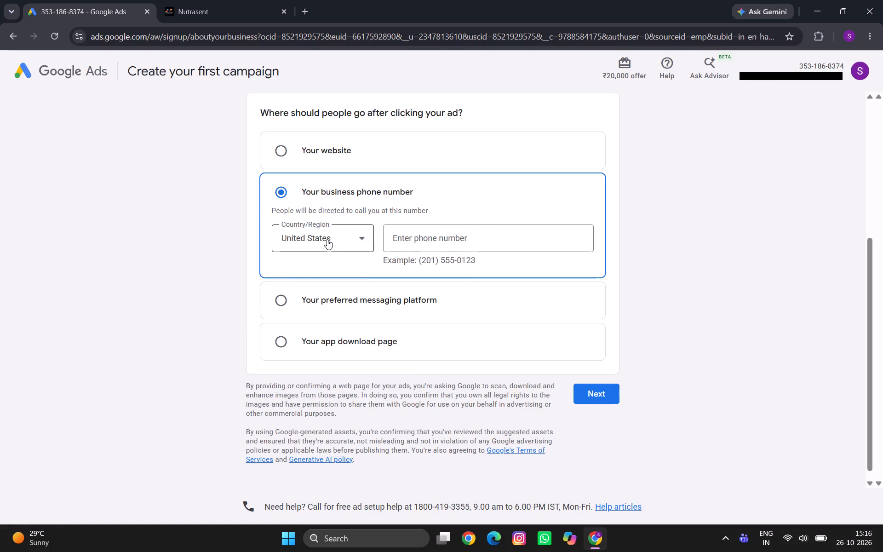
Set the country/region of the business phone number to India.
left_click(327, 239)
type("in")
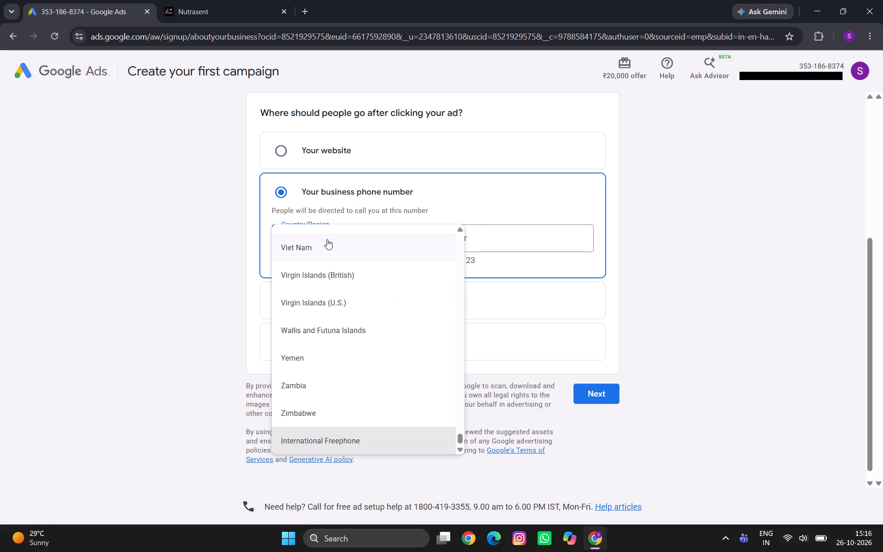
key("d")
left_click(327, 239)
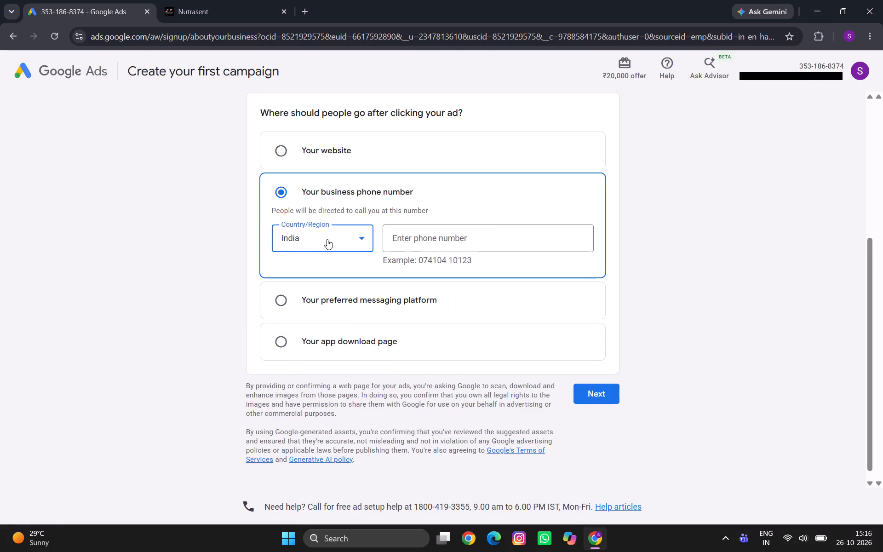
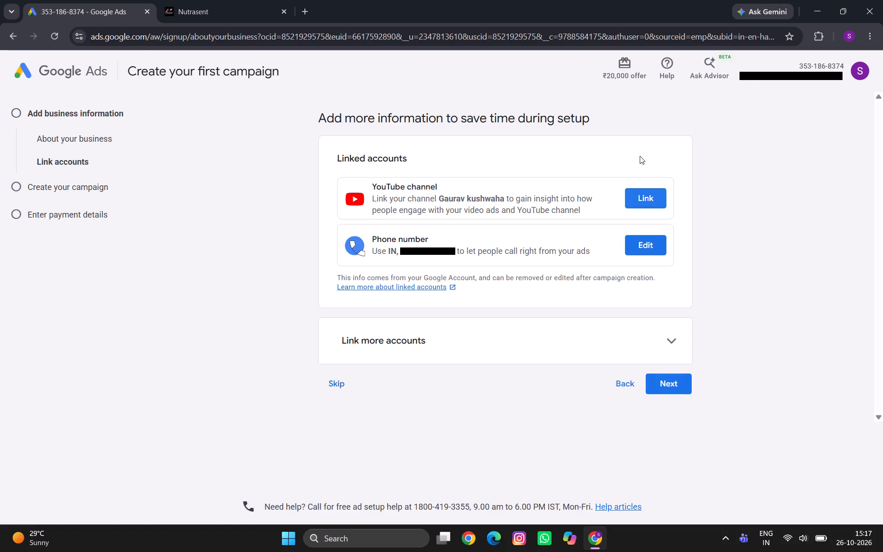
Expand the options for linking more accounts.
left_click(431, 189)
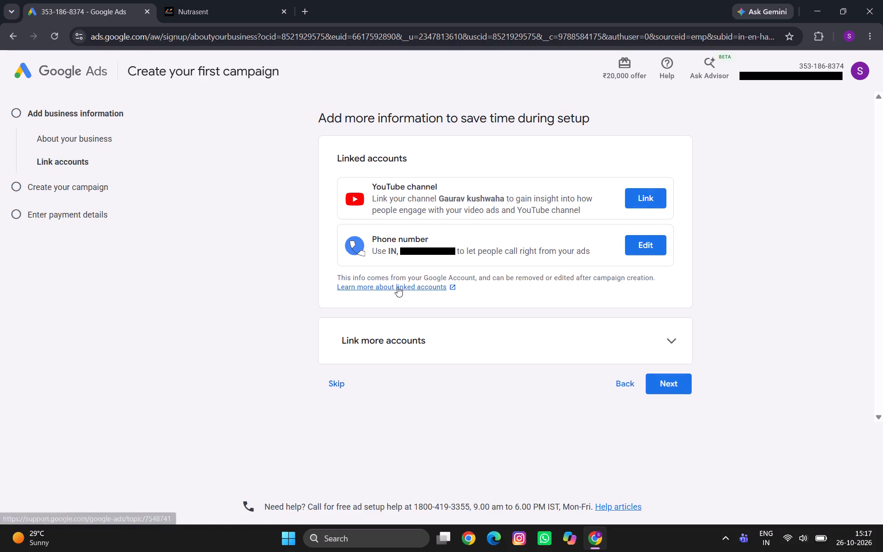
left_click(439, 334)
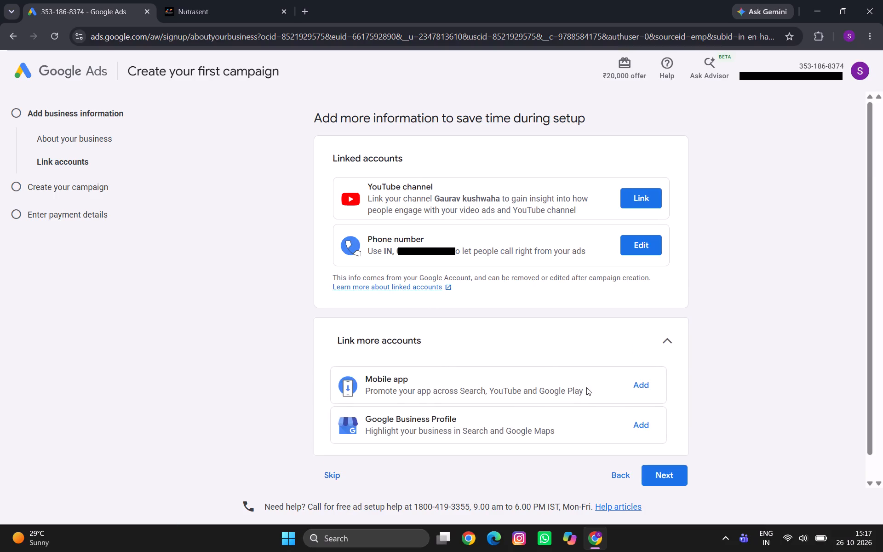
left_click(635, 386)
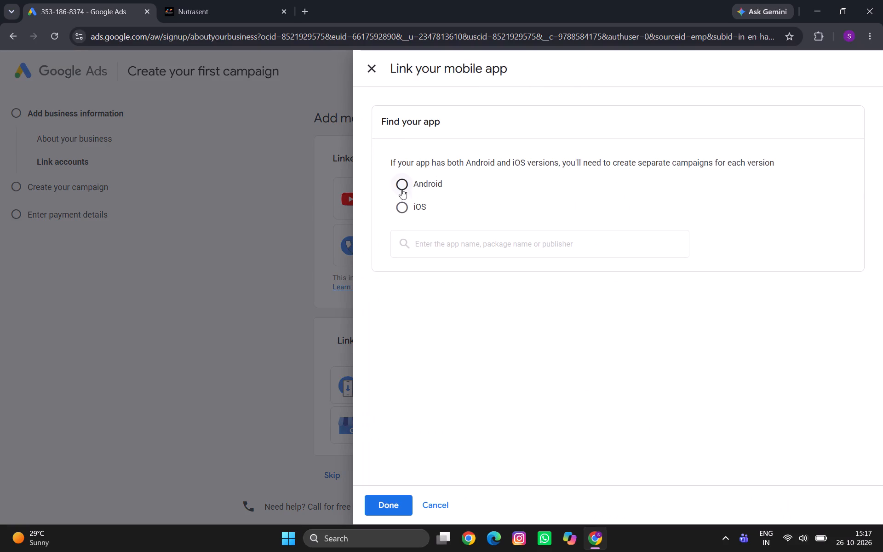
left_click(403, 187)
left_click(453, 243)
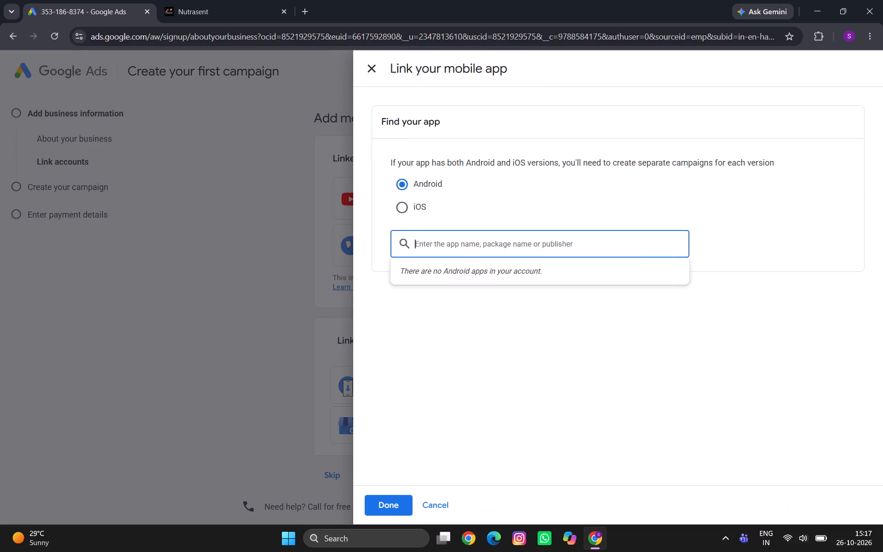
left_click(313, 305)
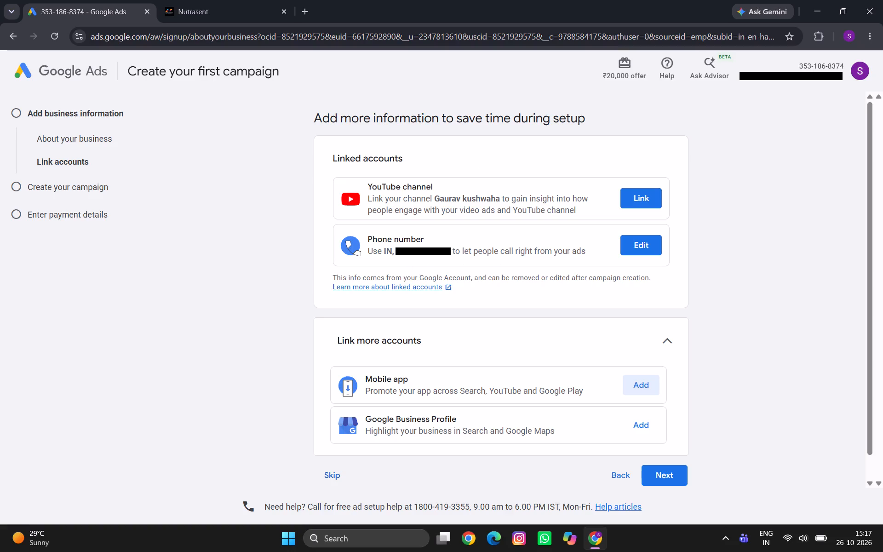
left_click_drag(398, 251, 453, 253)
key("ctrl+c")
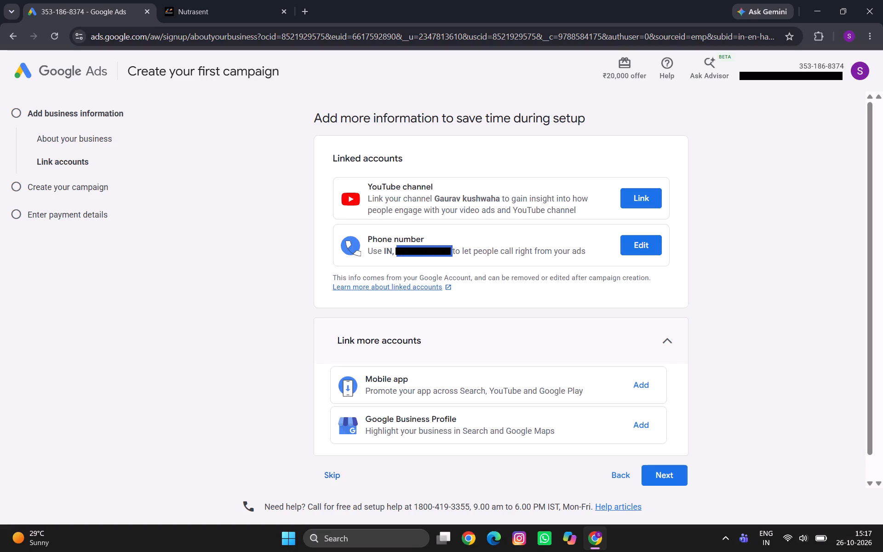
Start linking a Google Business Profile with Our locations as the location type and Google Maps as the source.
left_click(639, 423)
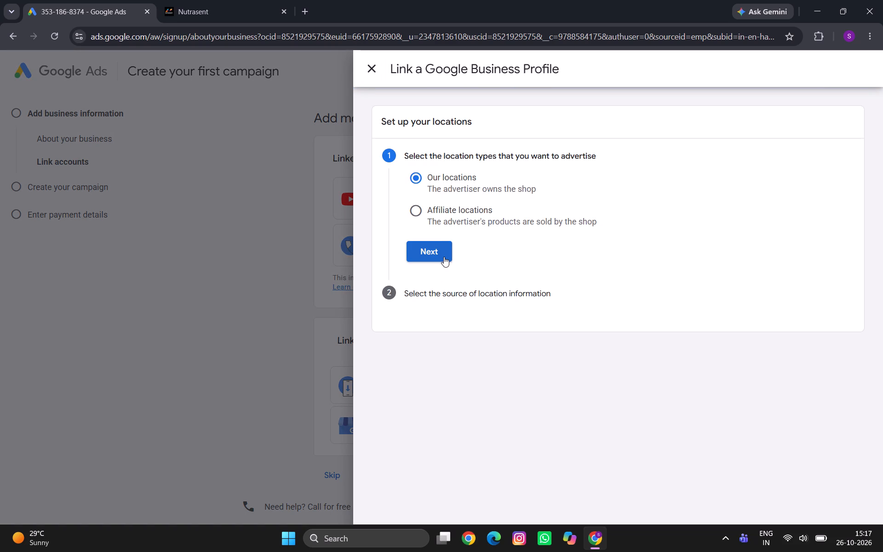
left_click(440, 254)
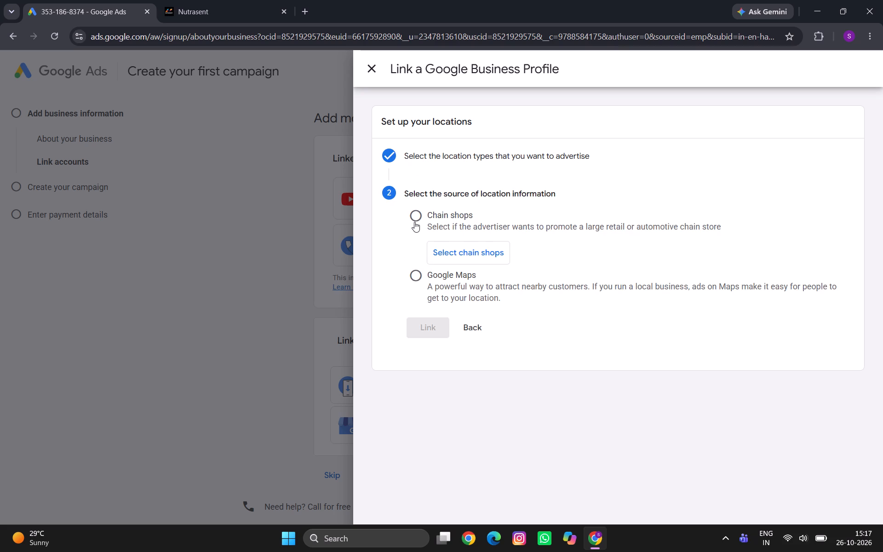
left_click(419, 274)
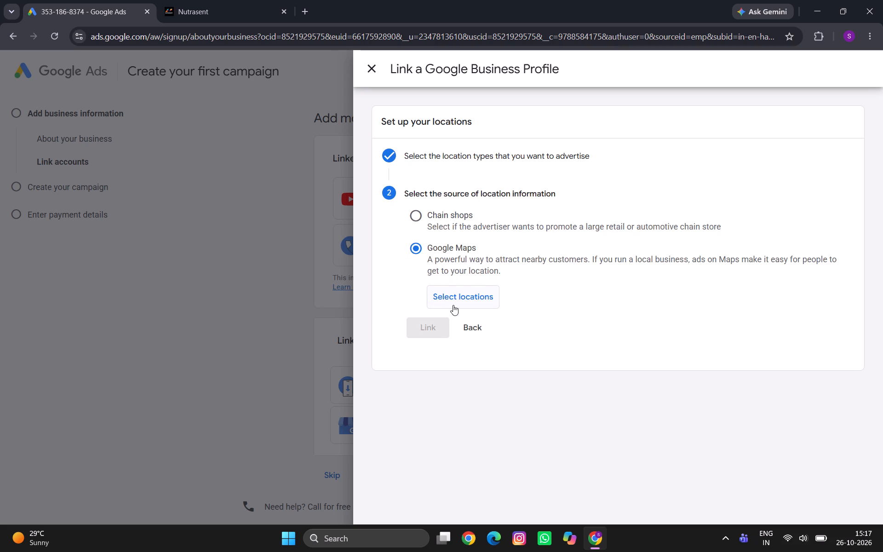
Find the business address in Noida, select it as the location to advertise, and link it to the campaign account.
left_click(454, 302)
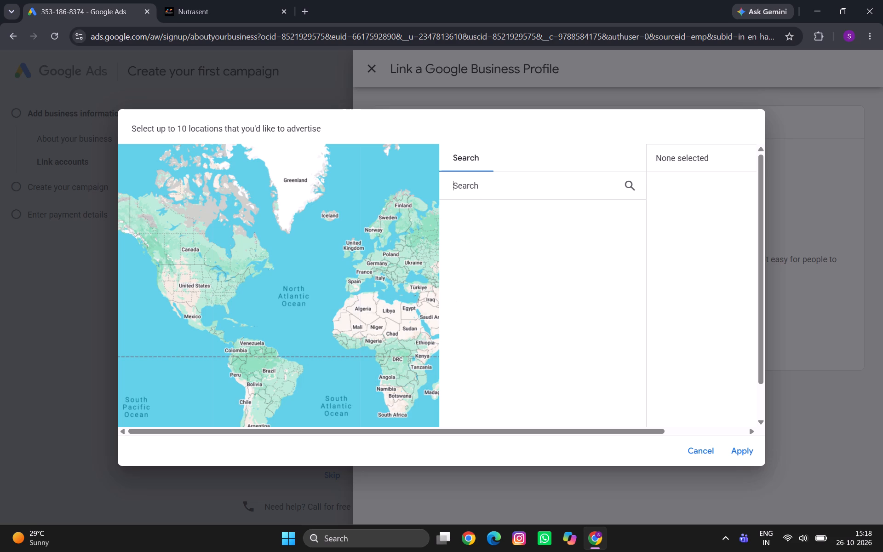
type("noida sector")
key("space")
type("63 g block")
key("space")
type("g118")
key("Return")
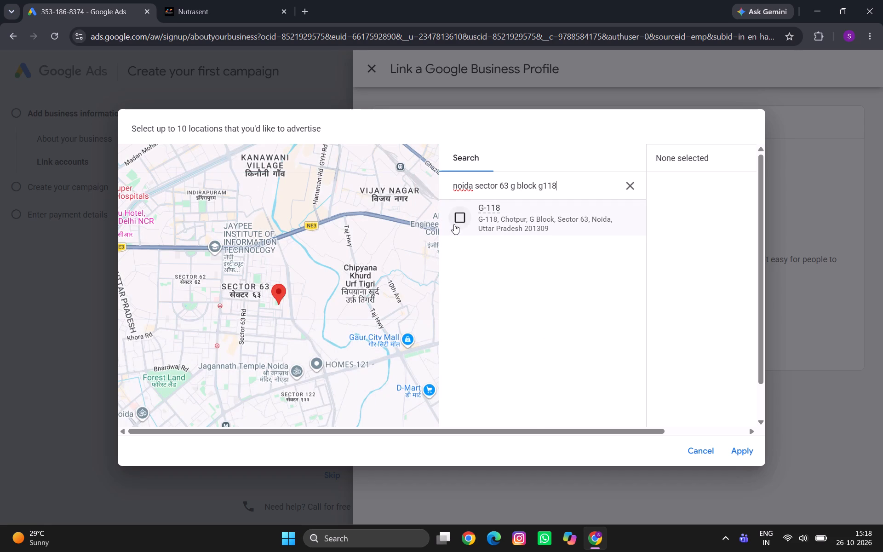
left_click(454, 220)
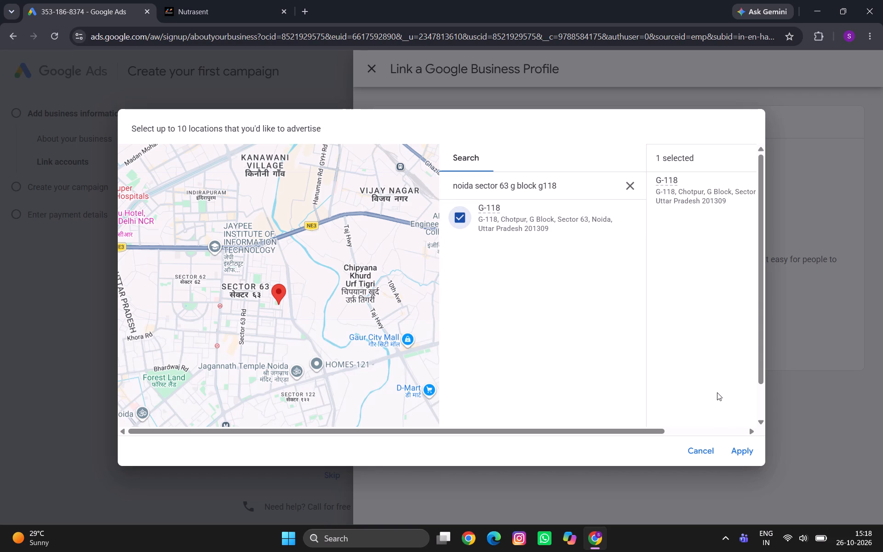
left_click(743, 455)
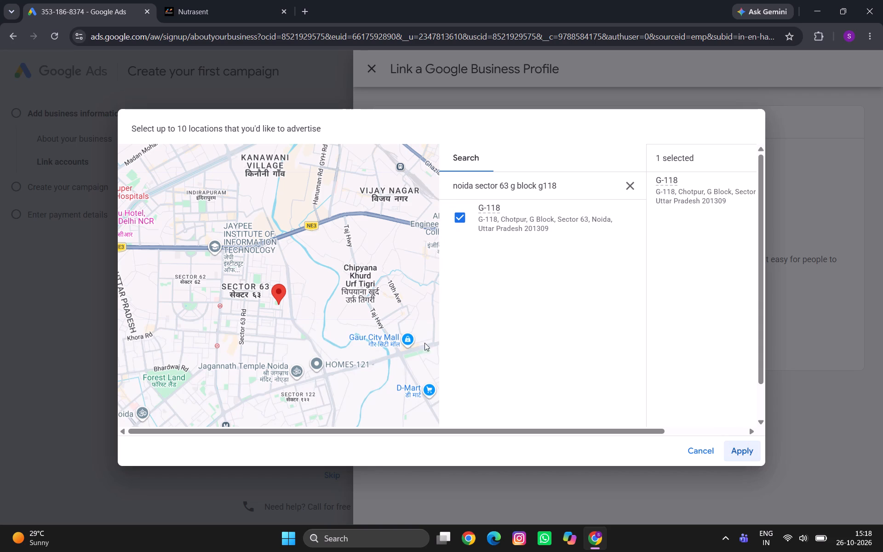
left_click(420, 332)
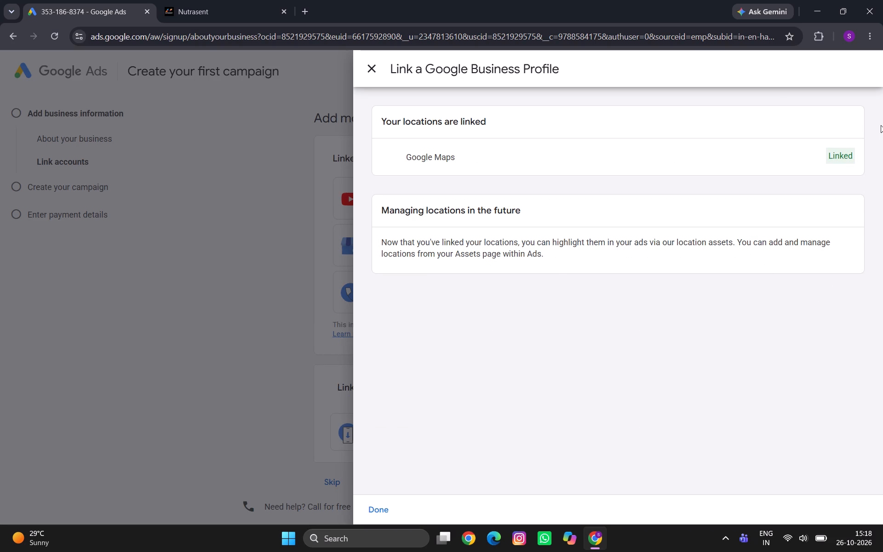
left_click(367, 73)
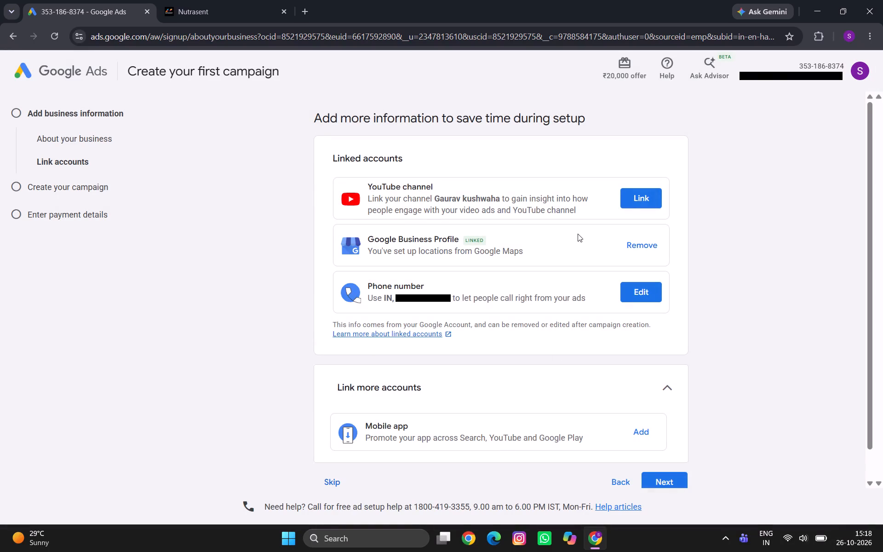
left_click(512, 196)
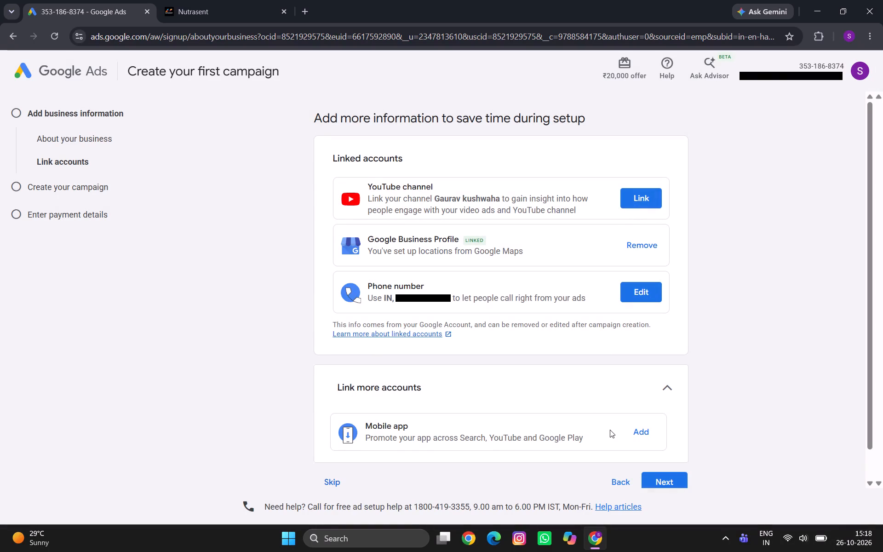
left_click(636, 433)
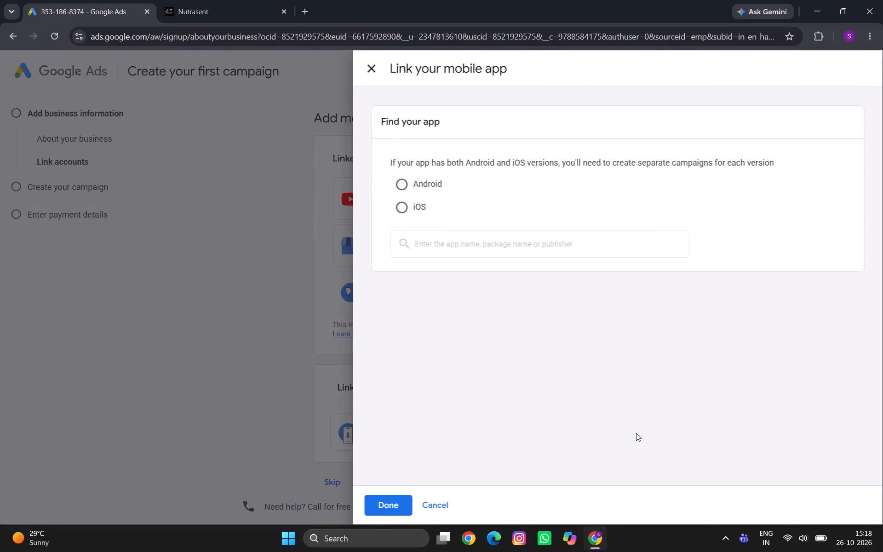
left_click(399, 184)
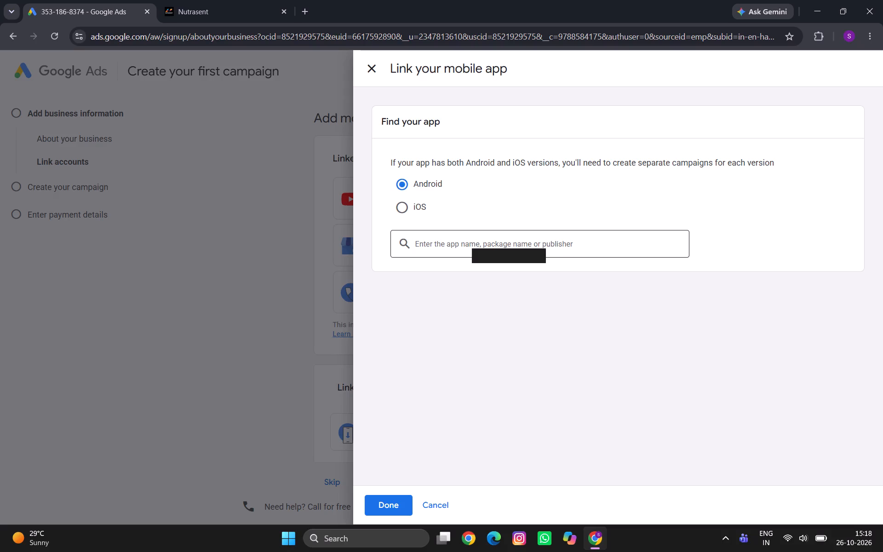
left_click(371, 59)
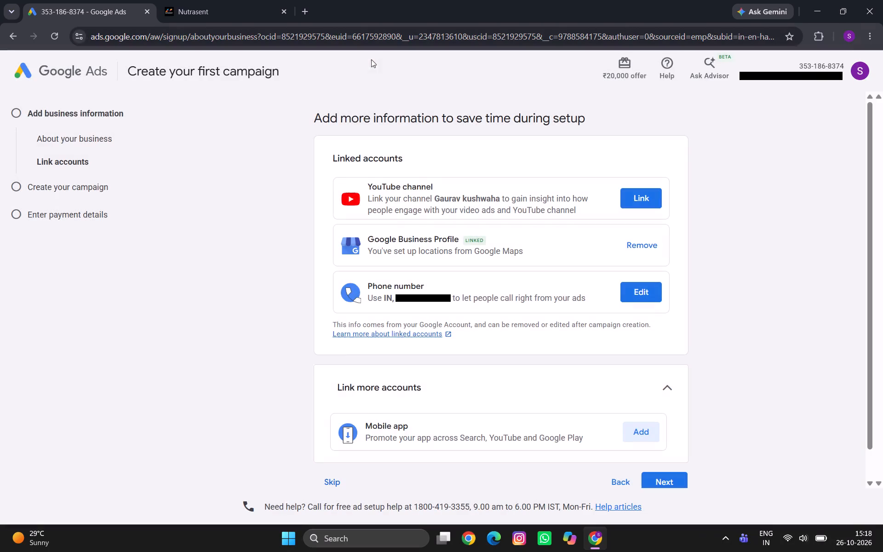
Choose Phone call leads as the campaign goal and continue to the search themes.
left_click(667, 479)
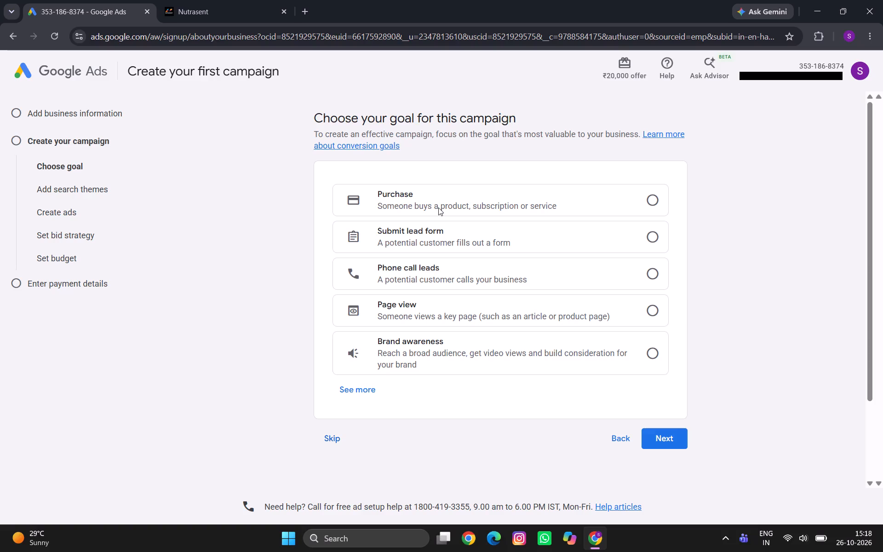
left_click(438, 277)
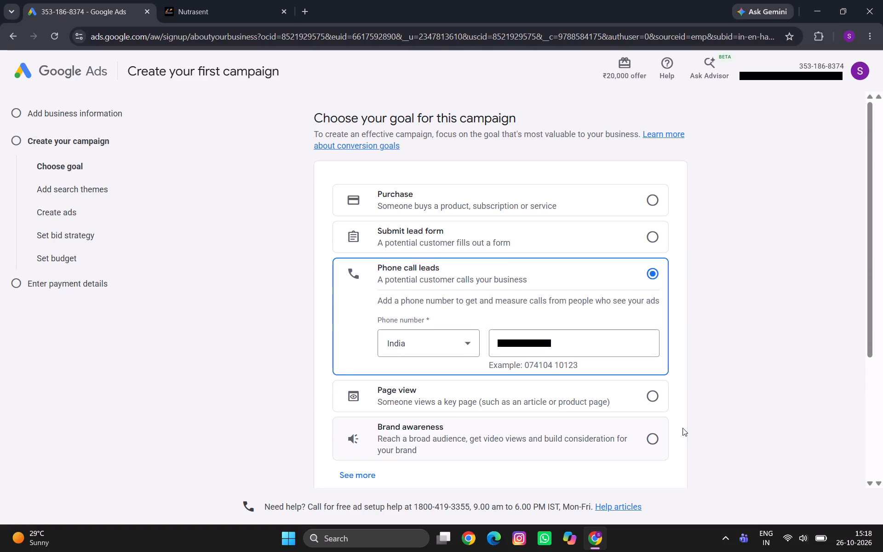
scroll(580, 413, "down", 3)
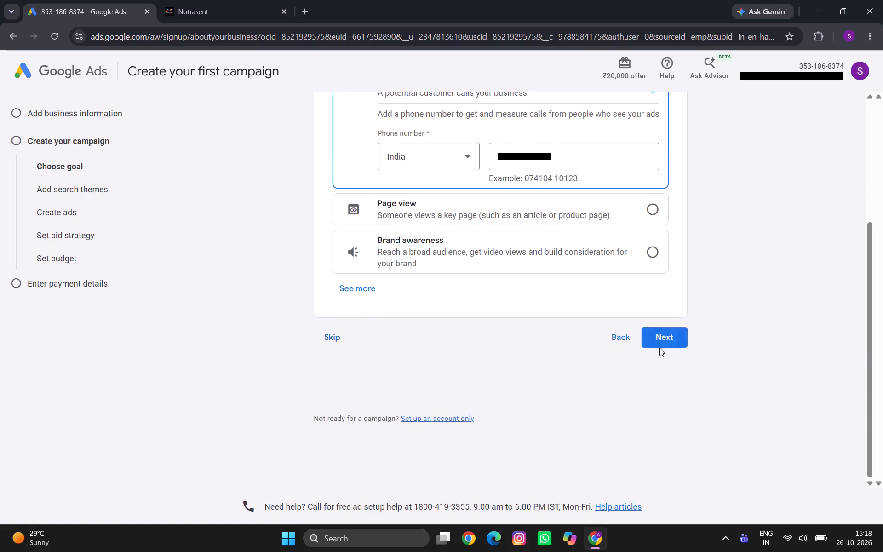
left_click(661, 339)
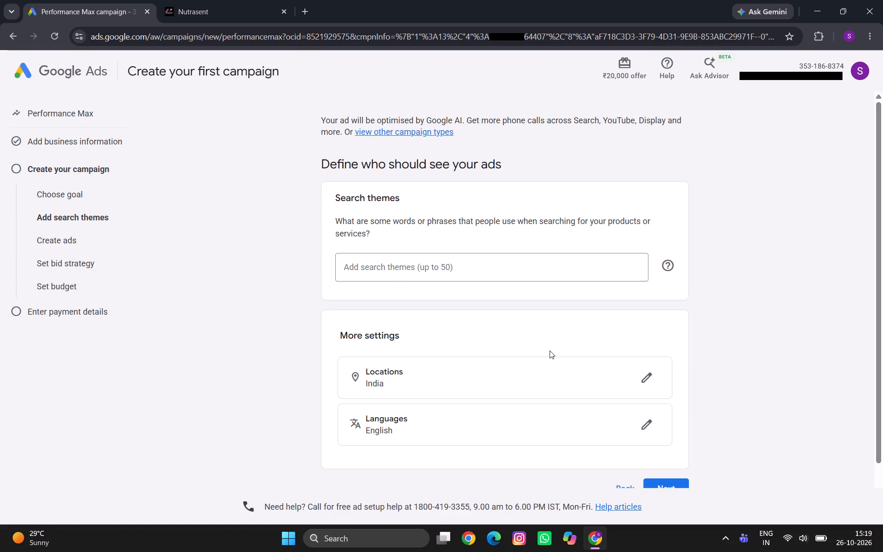
Add nutrasent as a search theme.
left_click(418, 267)
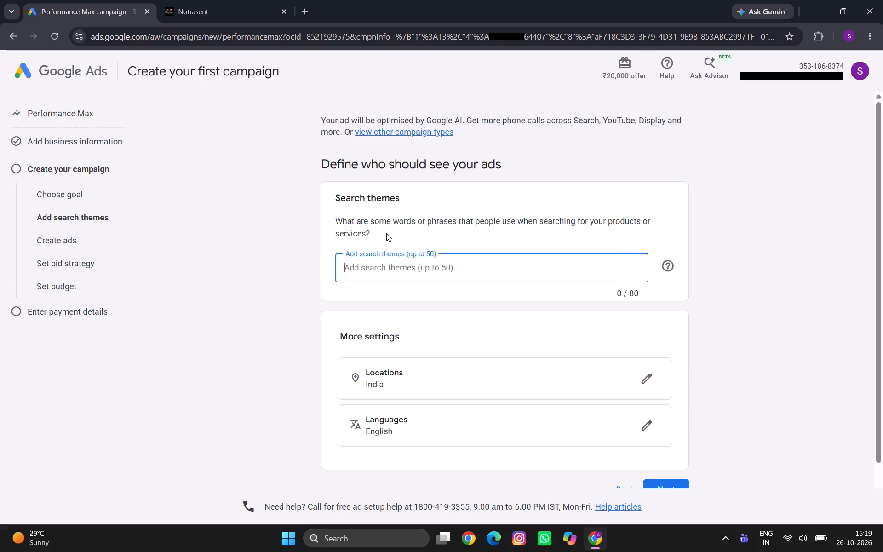
type("nu")
type("tr")
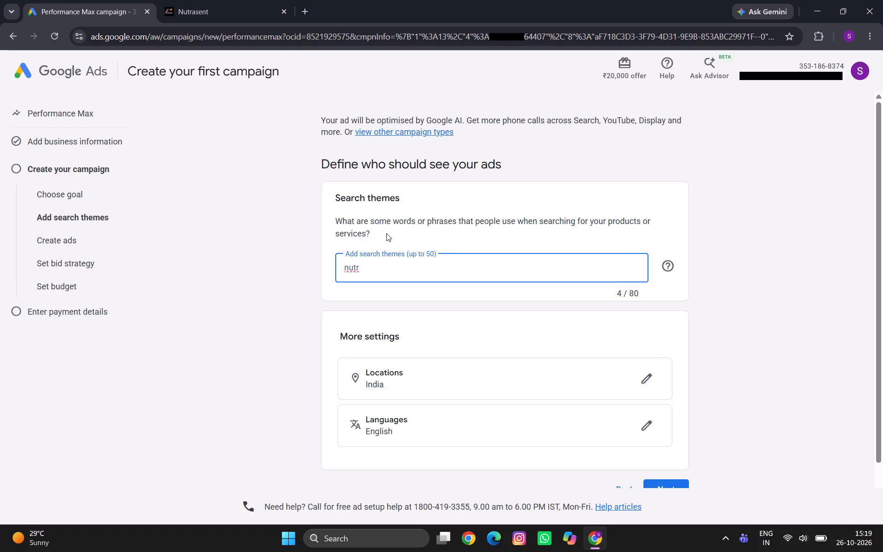
type("asent")
key("Return")
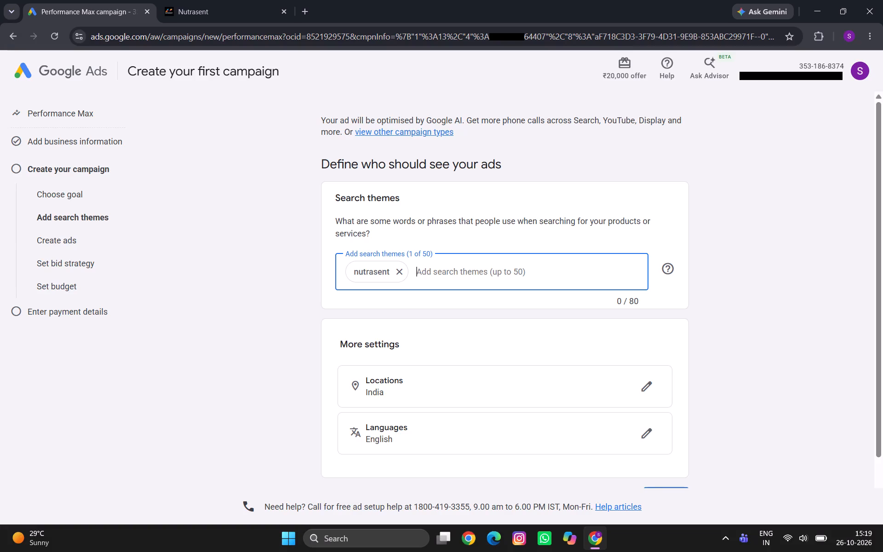
Enter muchasldoor as the text for a second search theme.
type("mus")
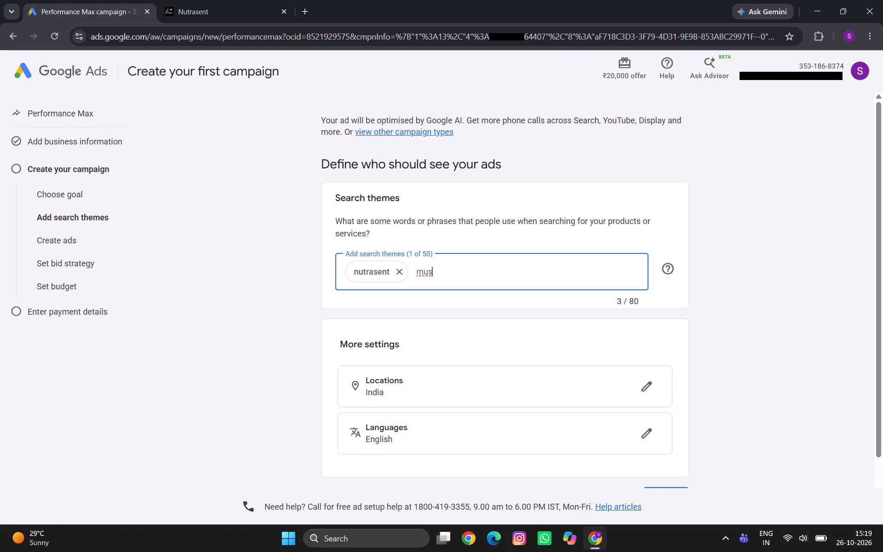
key("BackSpace")
type("chasldoor")
Check the product brand's spelling by entering muscldoor as a Google search in a new tab.
left_click(304, 14)
left_click(380, 223)
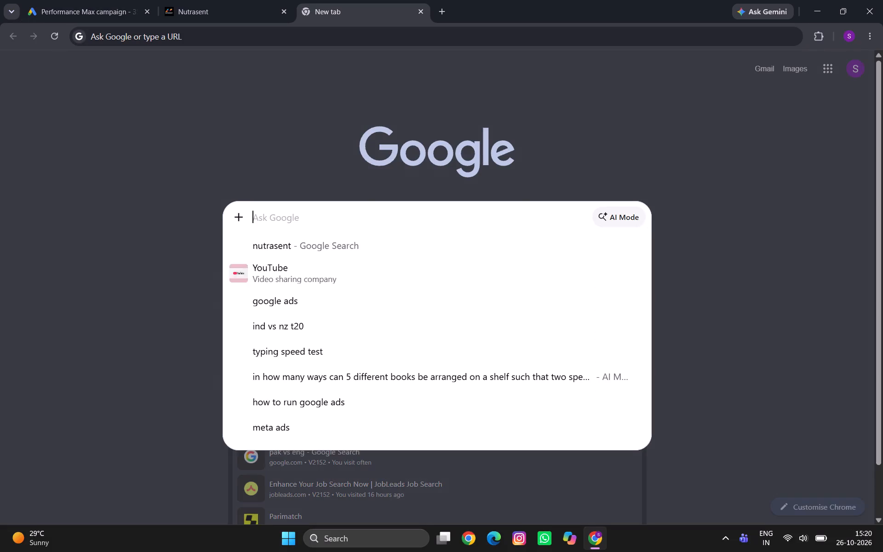
type("mu")
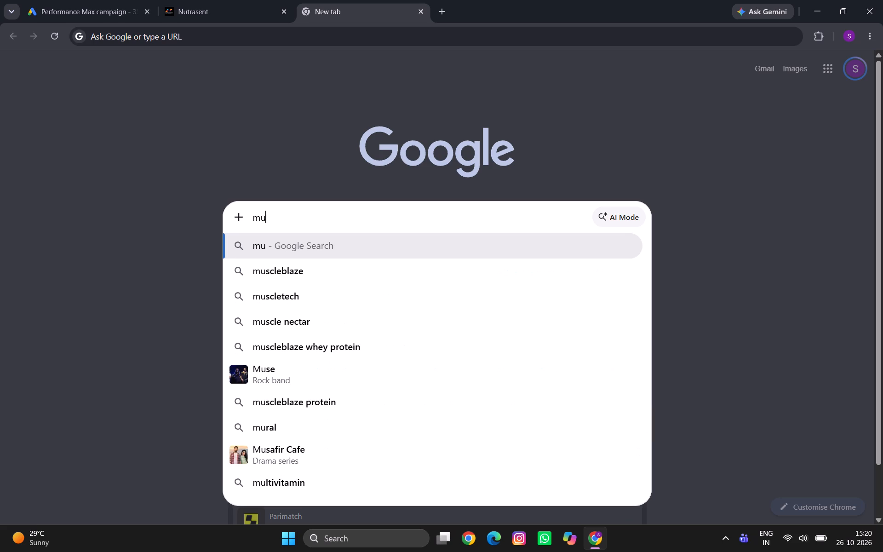
type("scl")
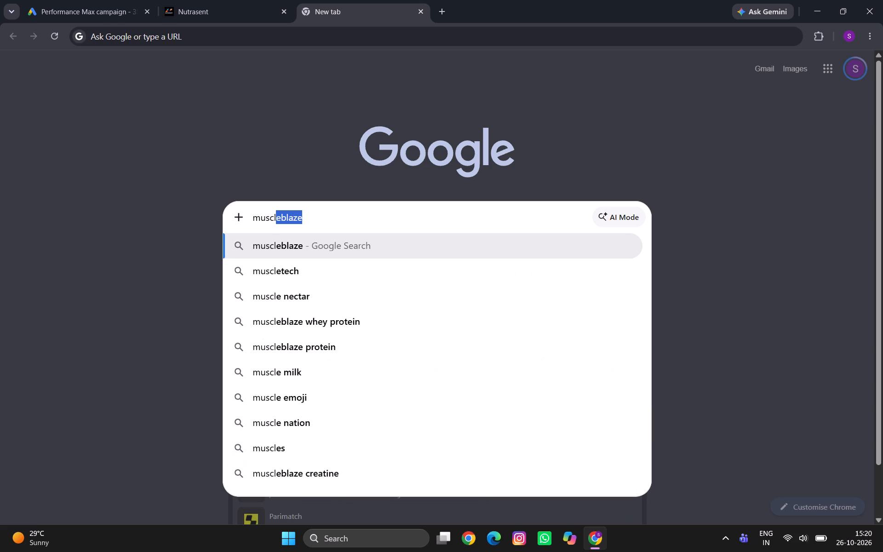
type("doo")
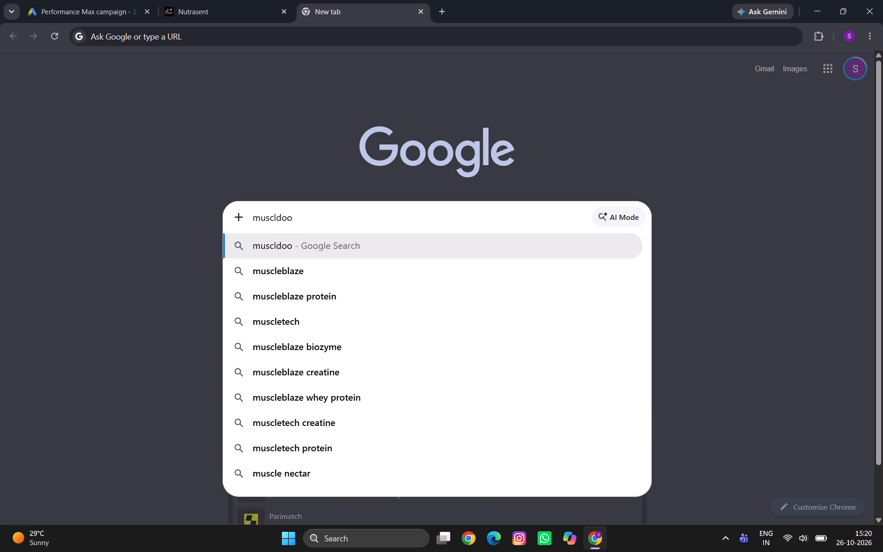
key("r")
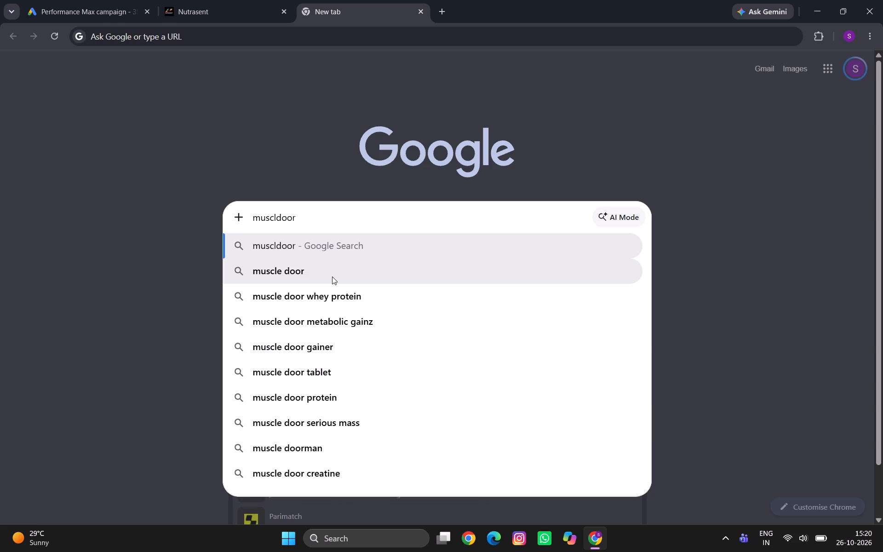
Return to the campaign setup and correct the second search theme's text to muscldoor.
left_click(97, 0)
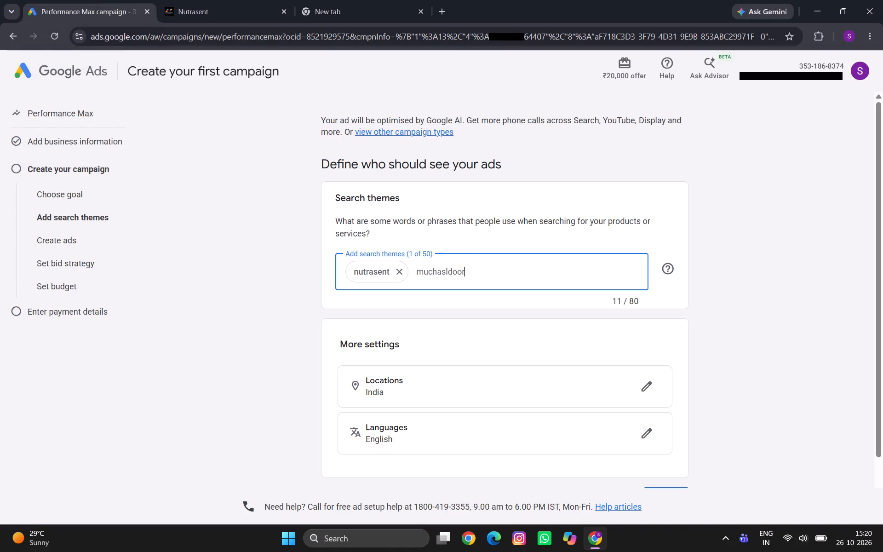
key("BackSpace")
key("BackSpace")
key("BackSpace")
key("BackSpace")
key("BackSpace")
key("BackSpace")
key("BackSpace")
key("BackSpace")
type("le")
key("space")
key("BackSpace")
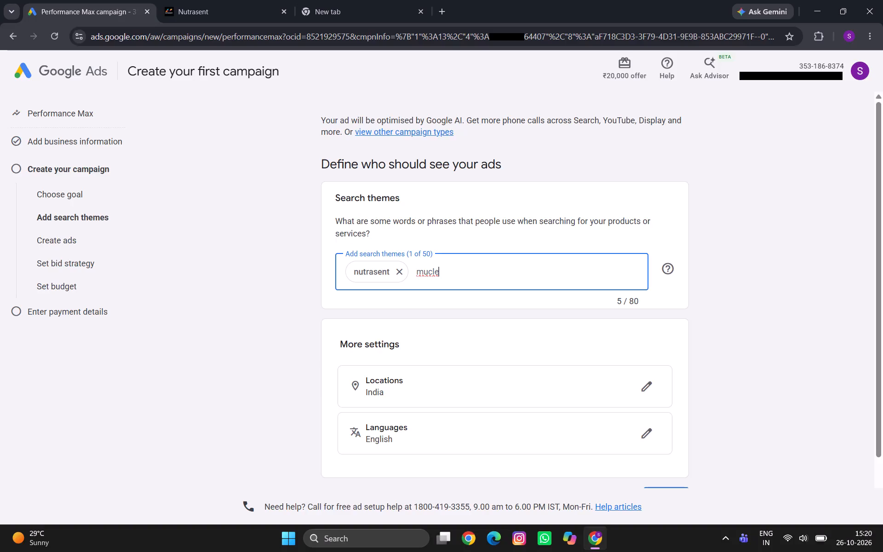
left_click(296, 0)
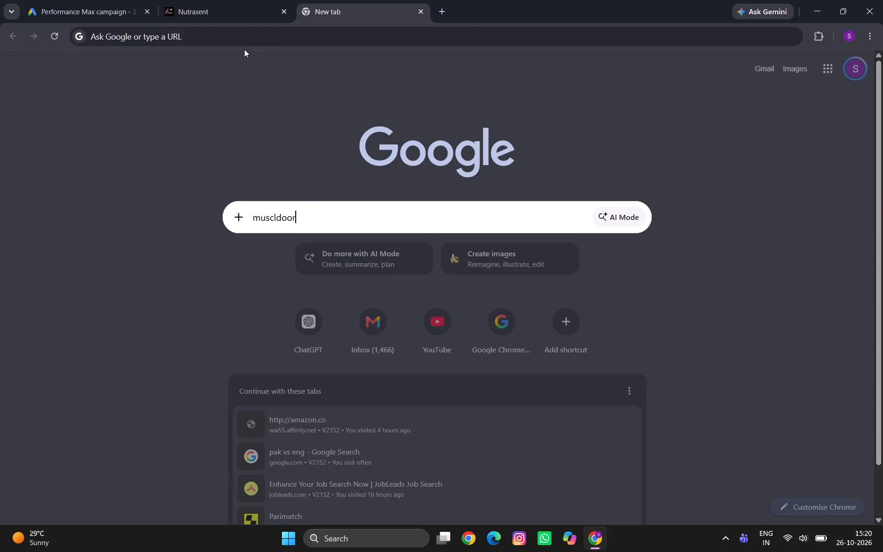
left_click(126, 1)
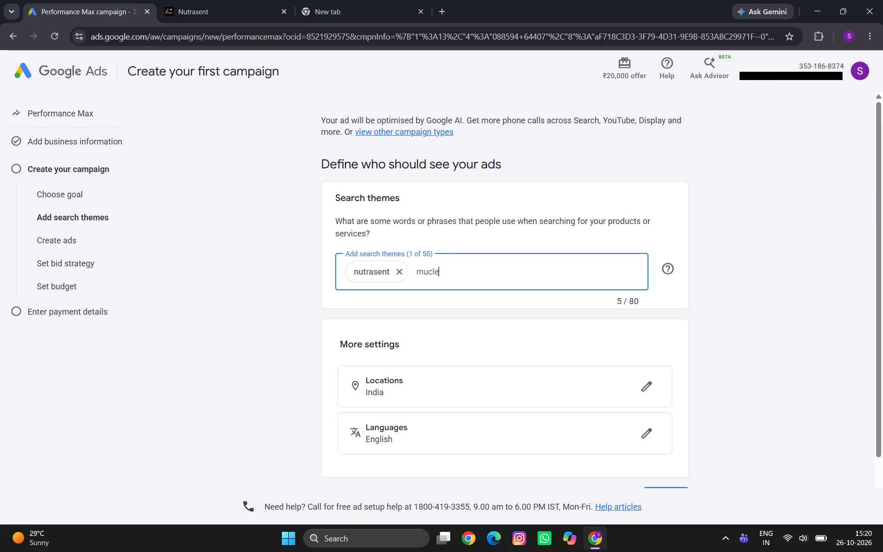
key("BackSpace")
key("BackSpace")
key("BackSpace")
key("s")
left_click(377, 0)
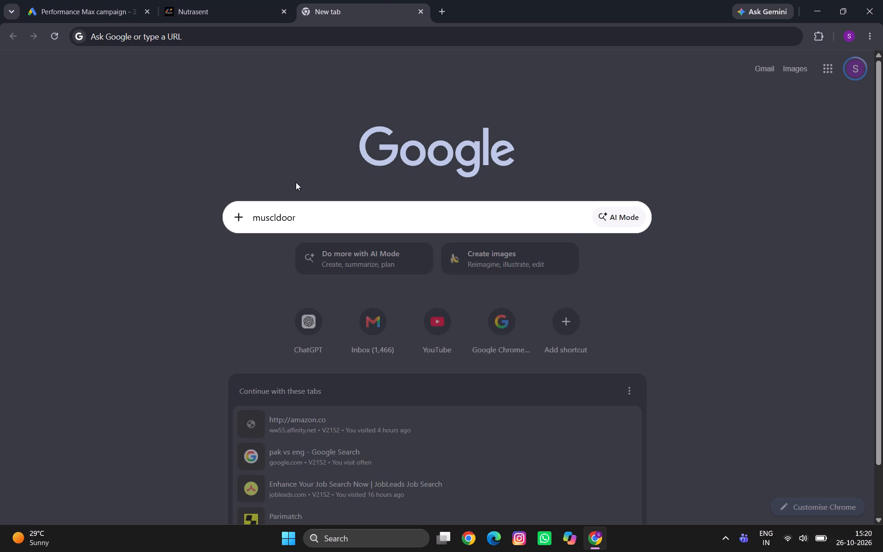
left_click(111, 0)
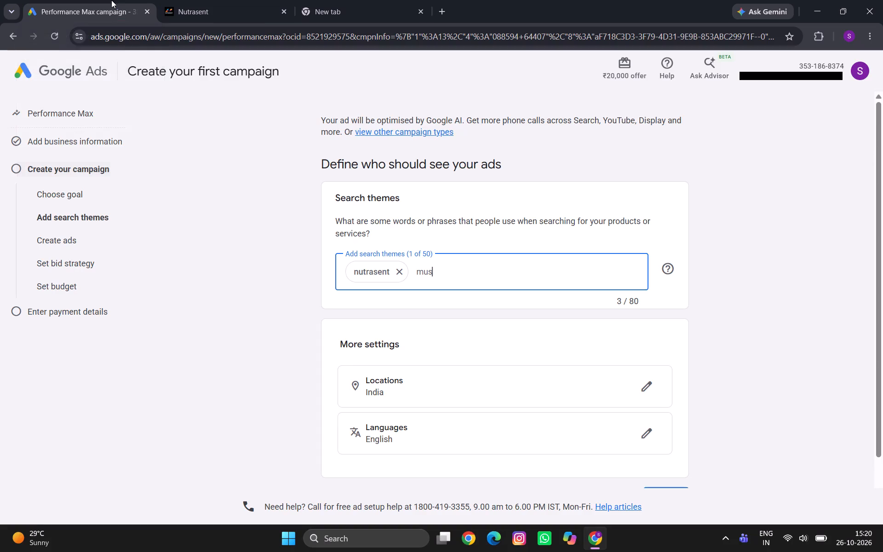
type("cl")
type("ddo")
key("BackSpace")
key("BackSpace")
key("o")
type("or")
Continue from the search themes to the ad creation stage, keeping the India location and English language.
left_click(768, 374)
scroll(692, 293, "down", 1)
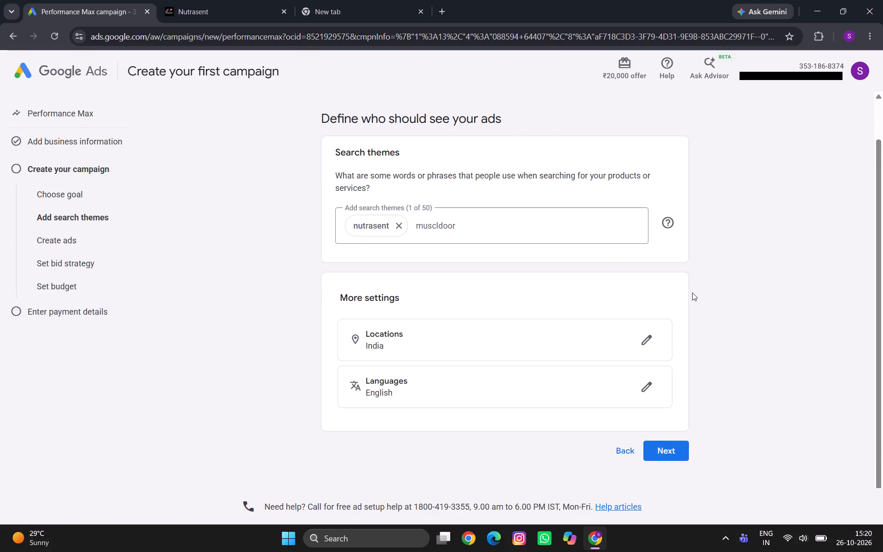
scroll(692, 293, "down", 1)
left_click(666, 433)
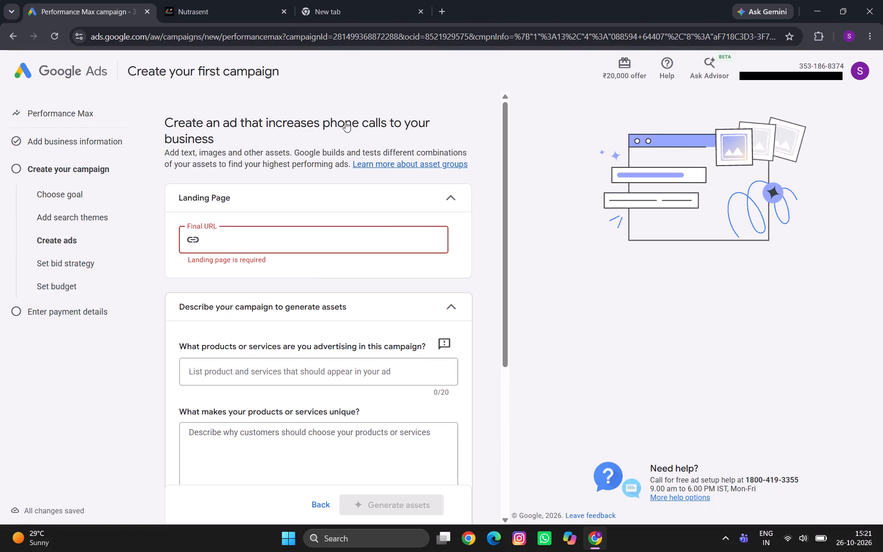
Copy the nutrasent.in home page address from its open page and enter it as the ad's Final URL.
left_click(260, 0)
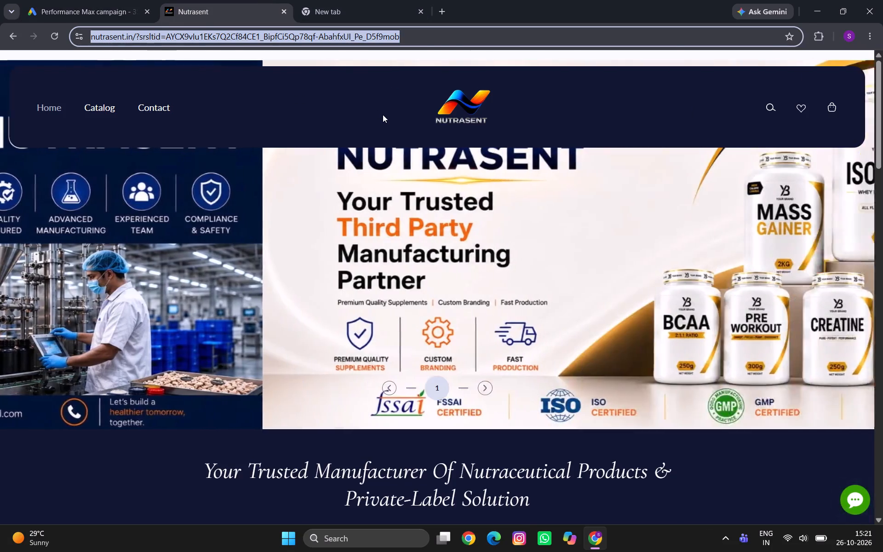
key("ctrl+c")
left_click(104, 0)
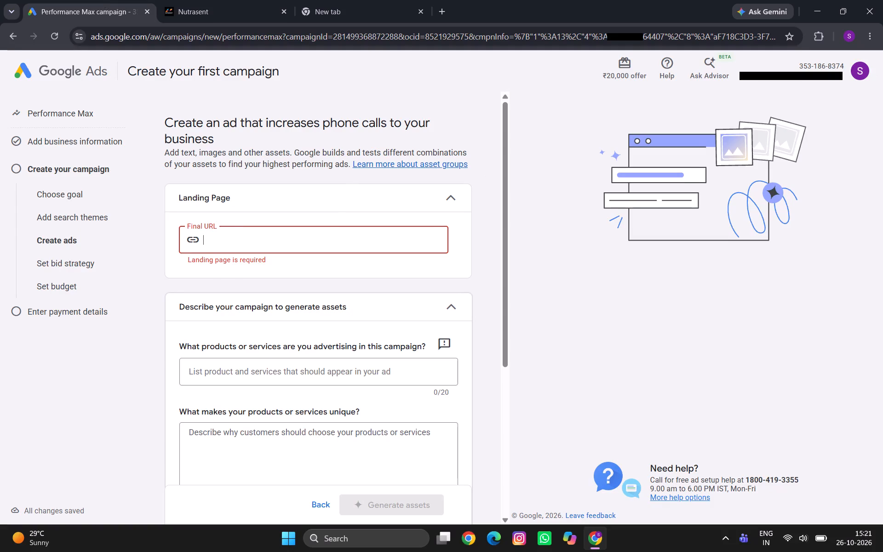
key("ctrl+v")
Generate the ad assets from the prefilled products, description and the selected website, Facebook and Instagram pages.
scroll(433, 298, "down", 1)
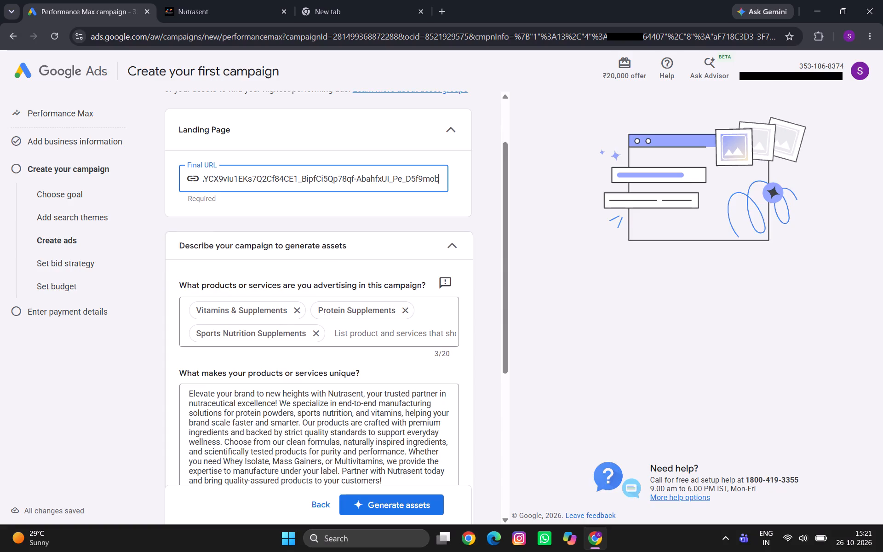
scroll(384, 365, "down", 1)
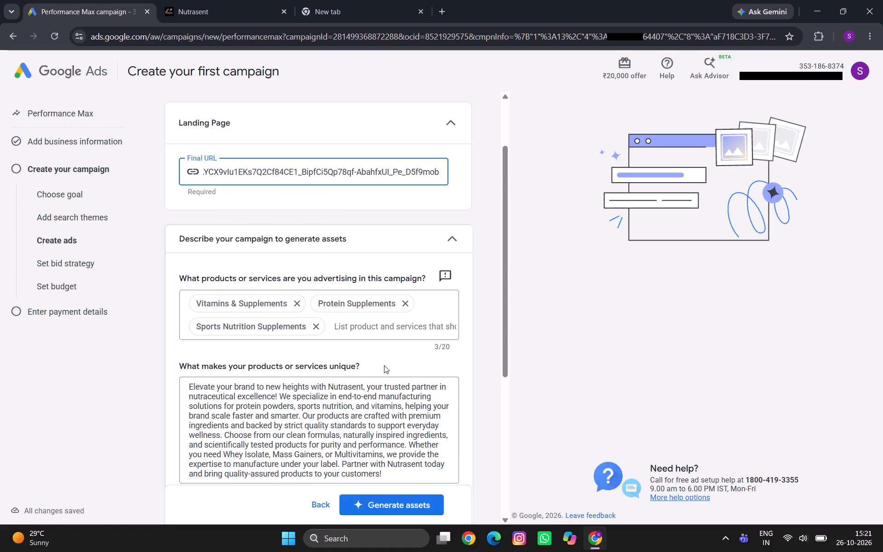
scroll(384, 365, "down", 4)
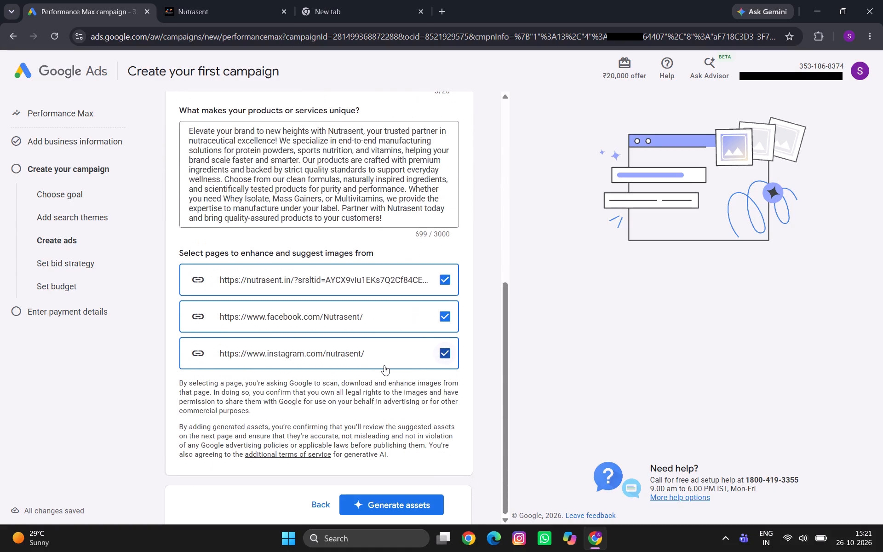
left_click(401, 505)
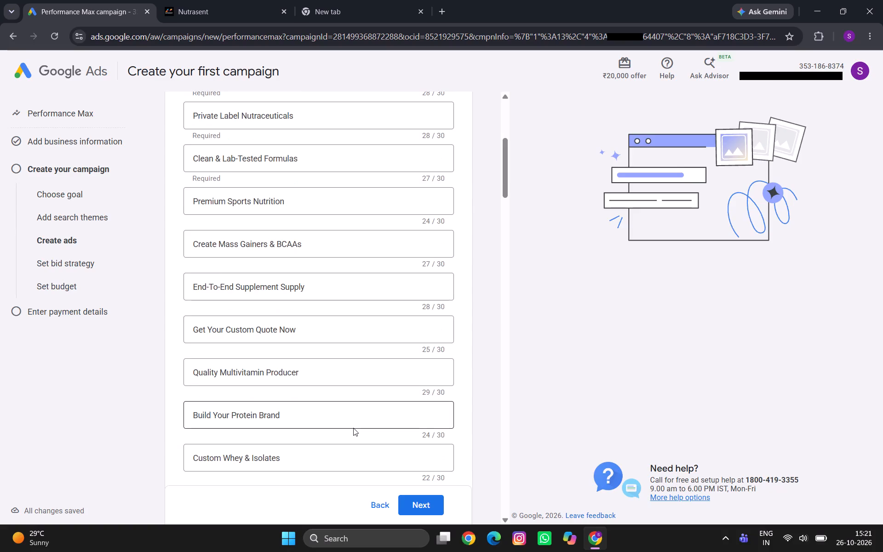
Review the generated ad assets, from the headlines and descriptions through images, logos, videos and sitelinks to the campaign settings.
scroll(278, 199, "up", 4)
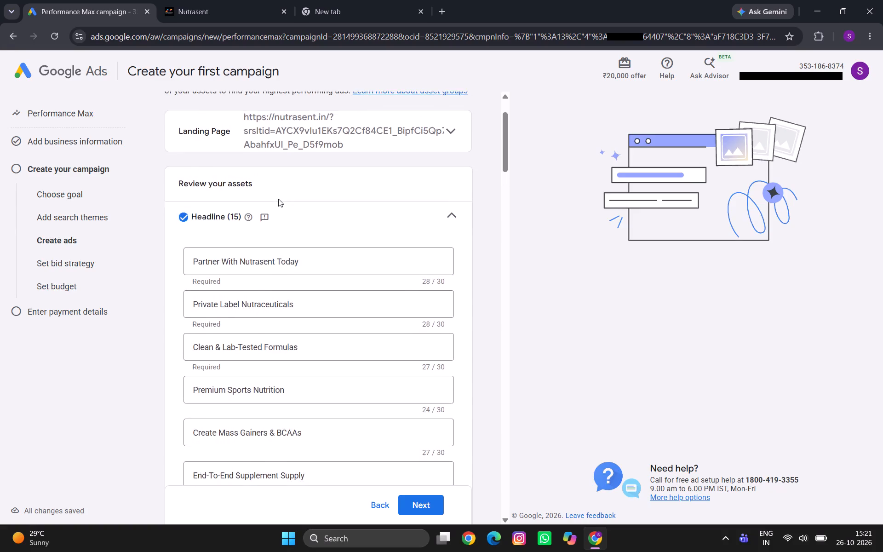
scroll(278, 199, "down", 5)
scroll(362, 360, "down", 5)
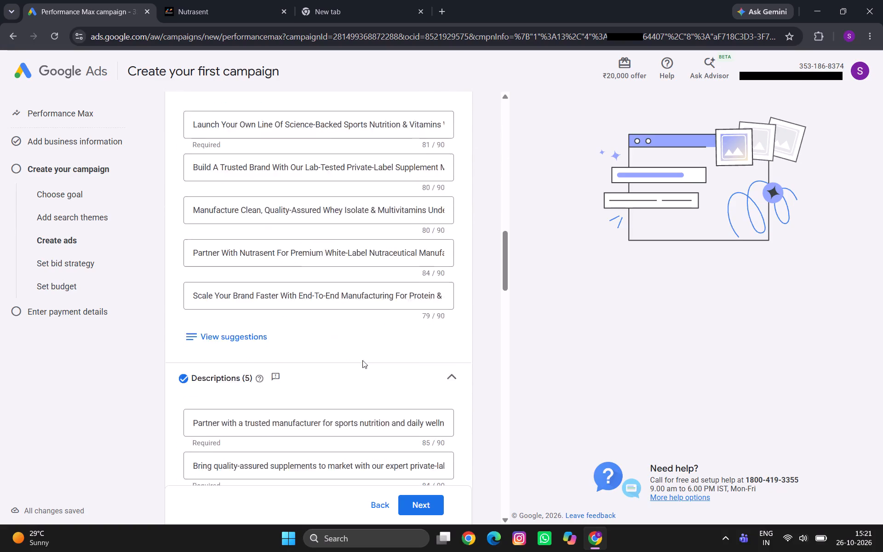
scroll(362, 360, "down", 6)
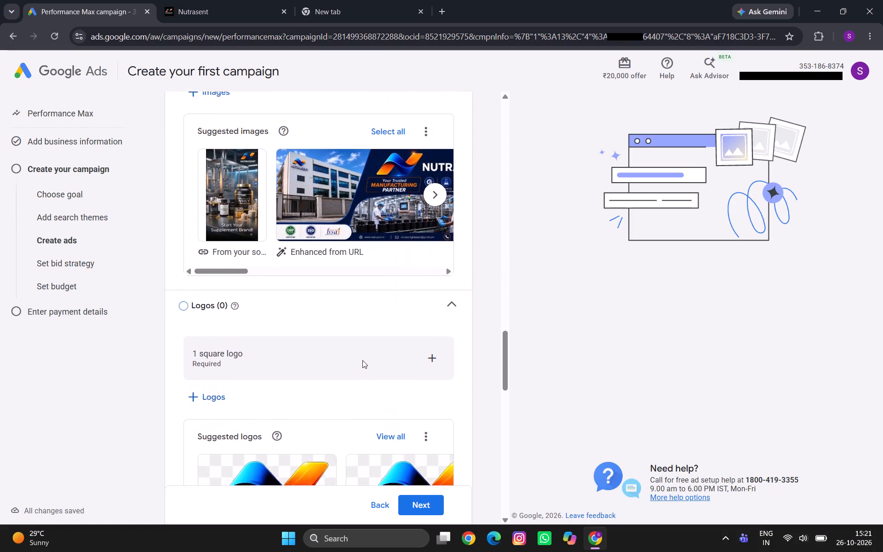
scroll(362, 360, "down", 4)
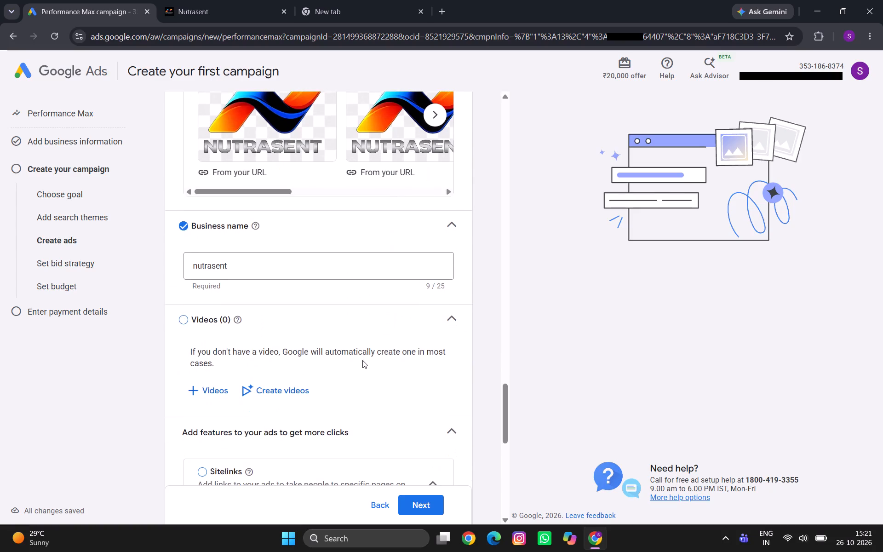
scroll(362, 360, "down", 4)
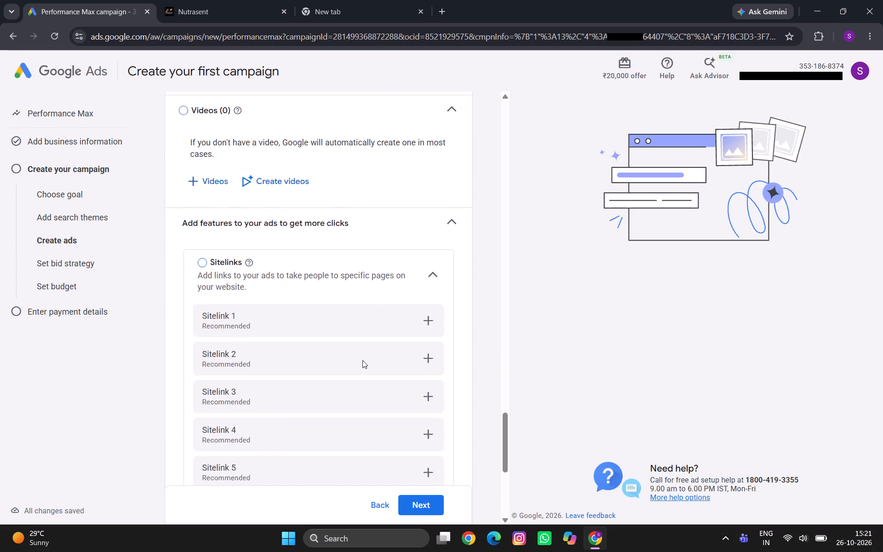
scroll(362, 360, "down", 5)
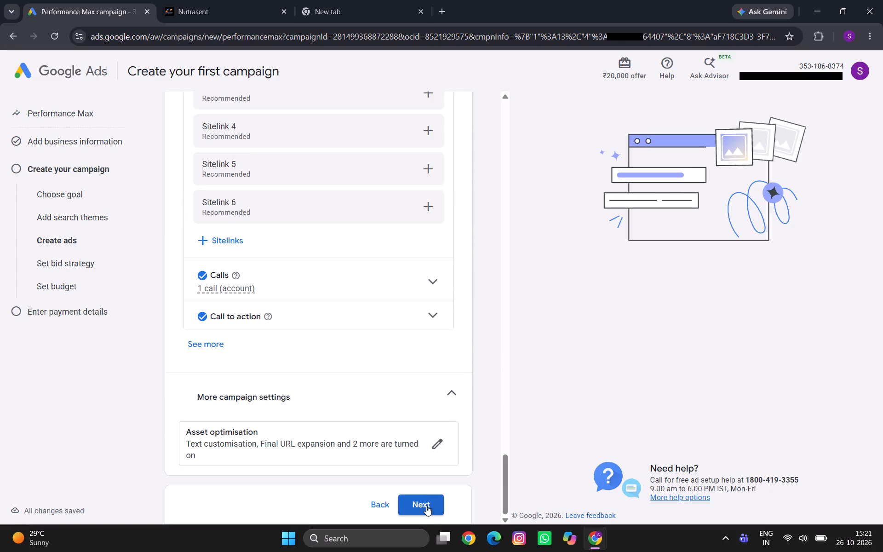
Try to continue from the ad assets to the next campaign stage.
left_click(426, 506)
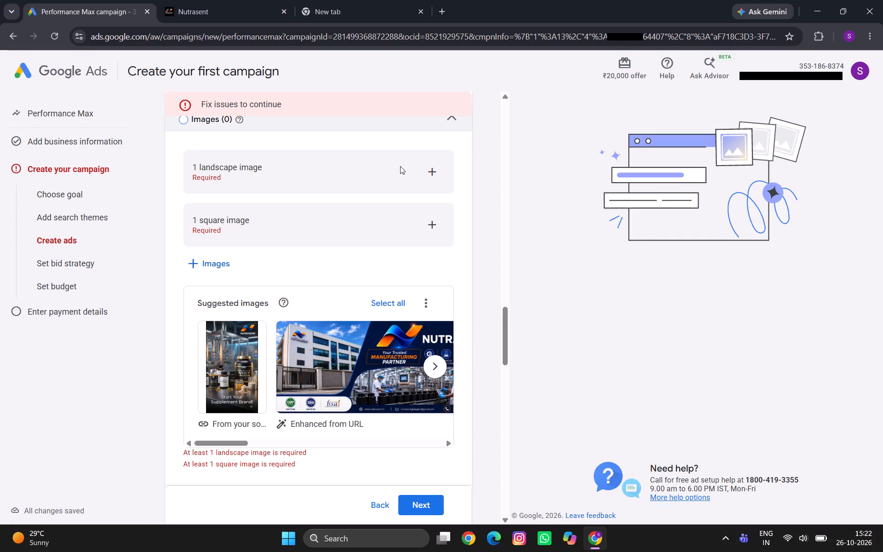
Open the image selection for the required landscape image and look through the suggested images.
left_click(428, 176)
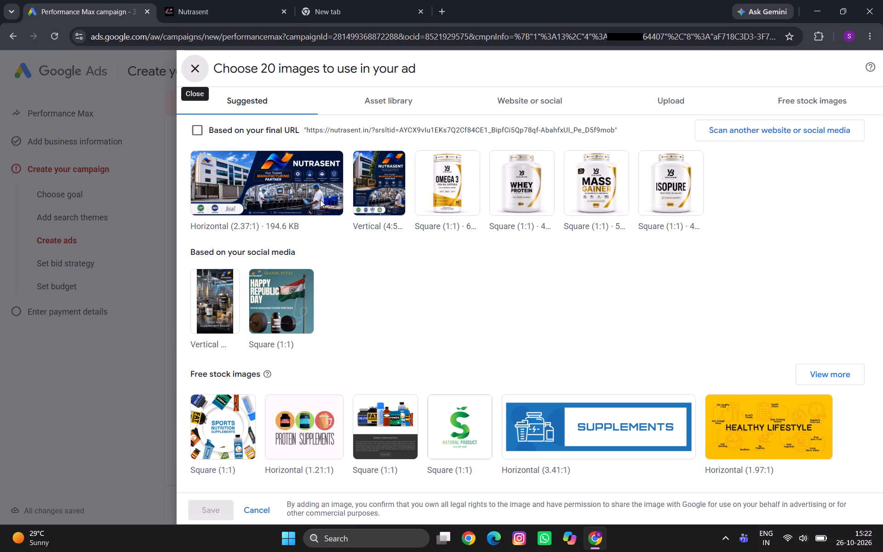
scroll(320, 200, "down", 3)
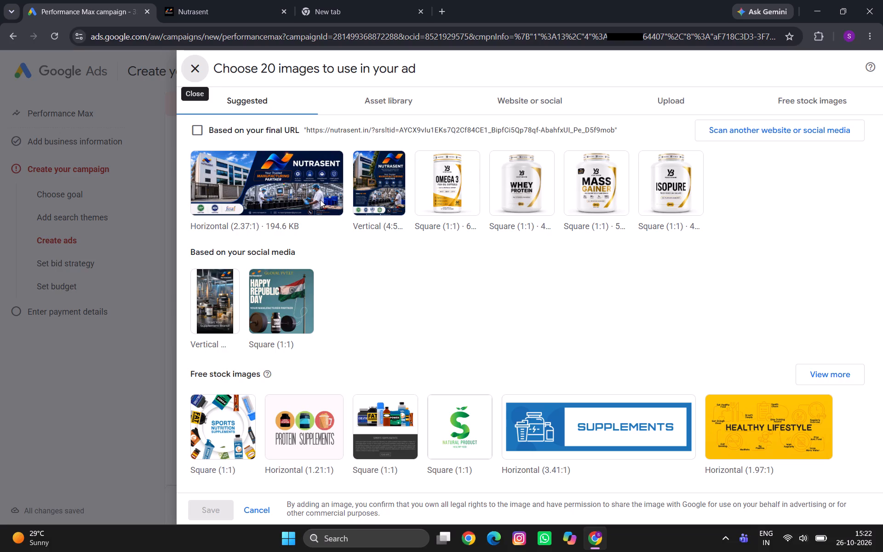
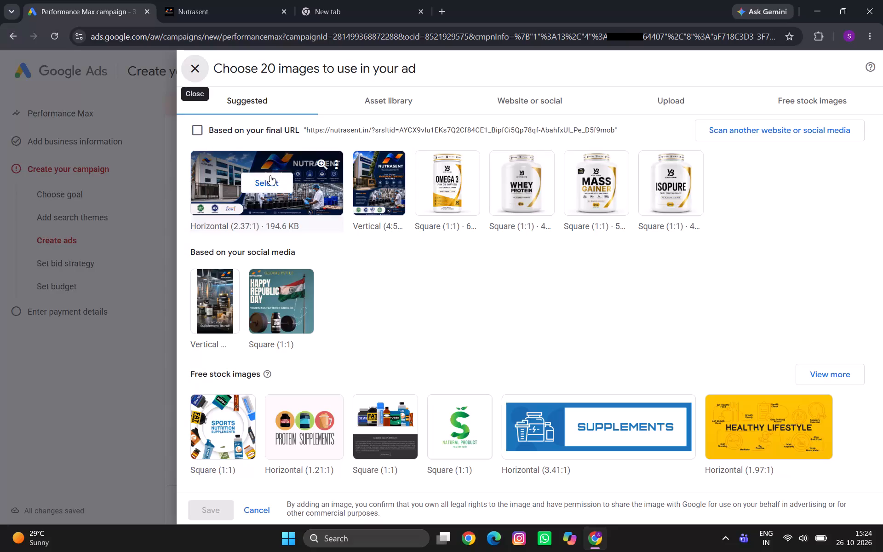
Add all the suggested images based on the final URL to the ad and save the image selection.
left_click(269, 179)
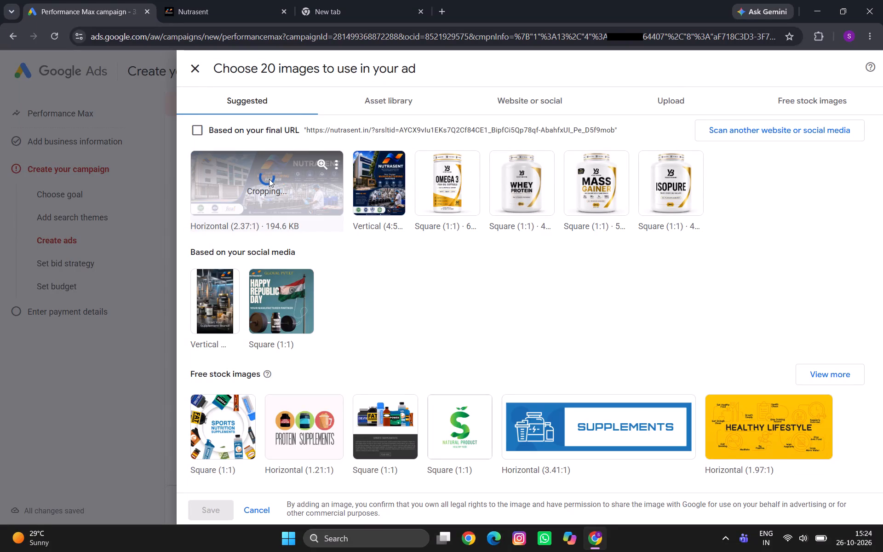
left_click(196, 133)
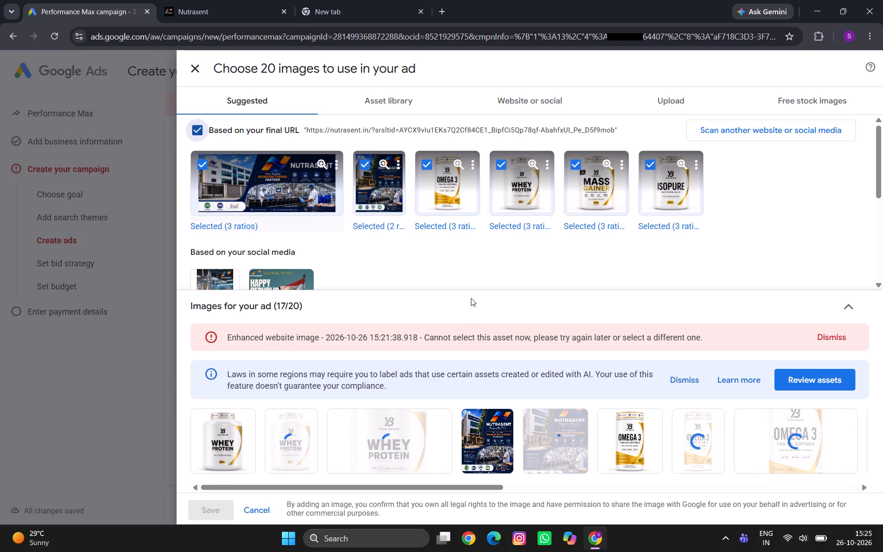
left_click(791, 379)
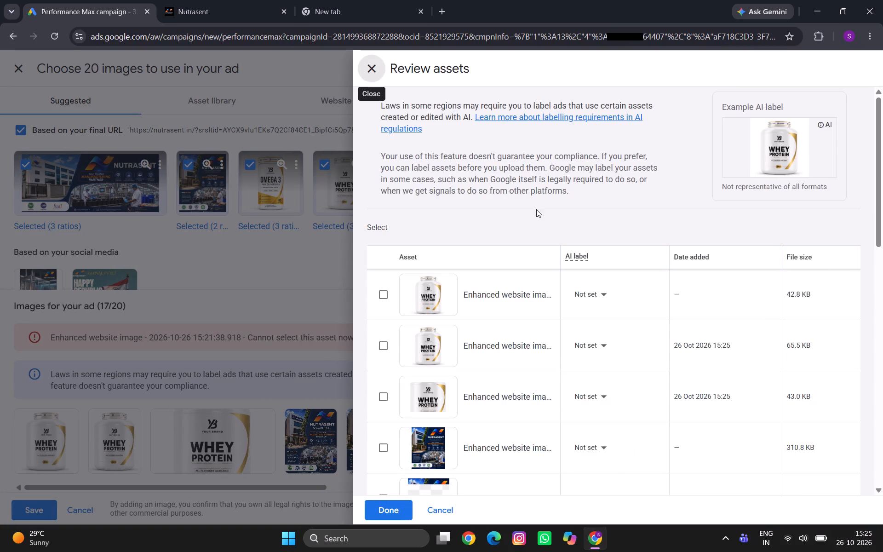
left_click(377, 75)
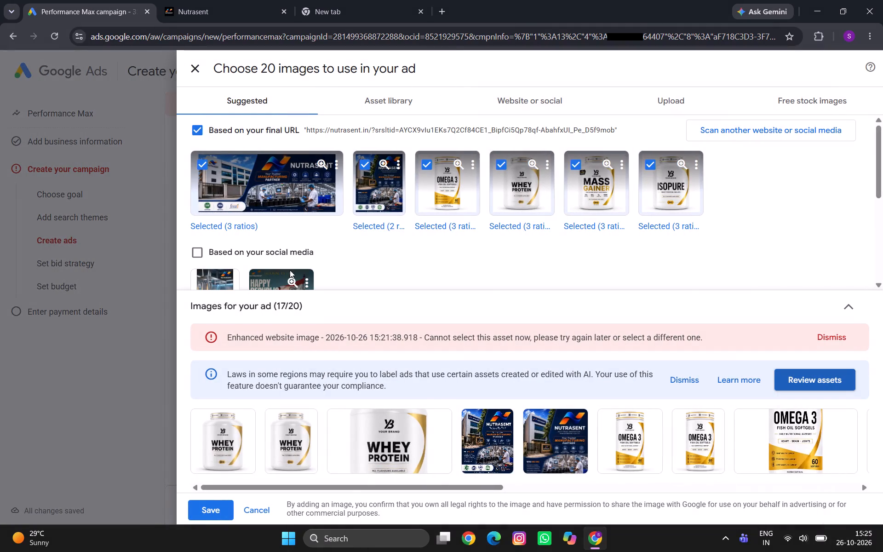
scroll(290, 270, "down", 6)
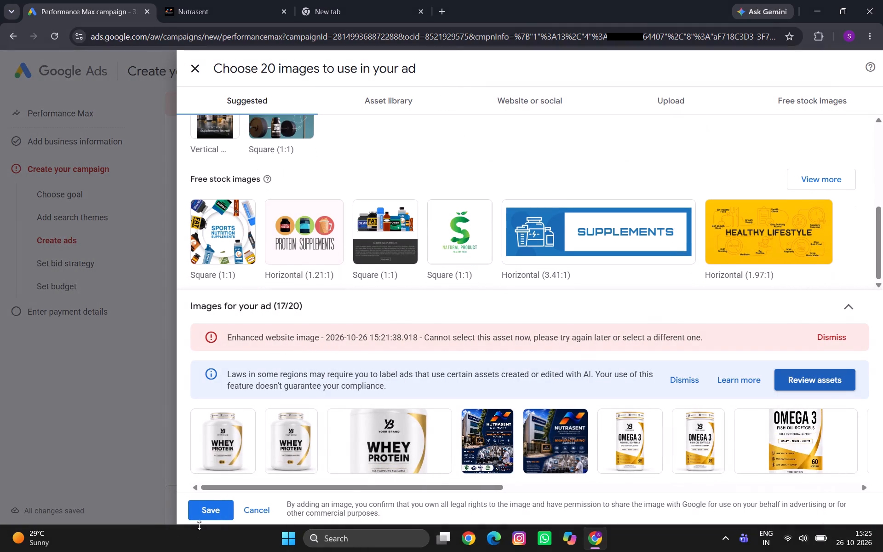
left_click(208, 513)
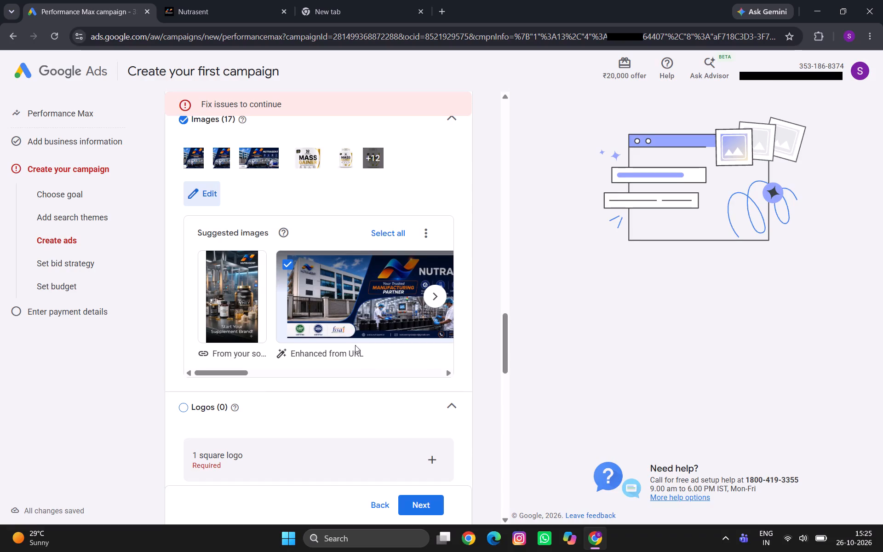
Add the first suggested Nutrasent logo from the website as the required square logo.
triple_click(446, 371)
left_click(446, 371)
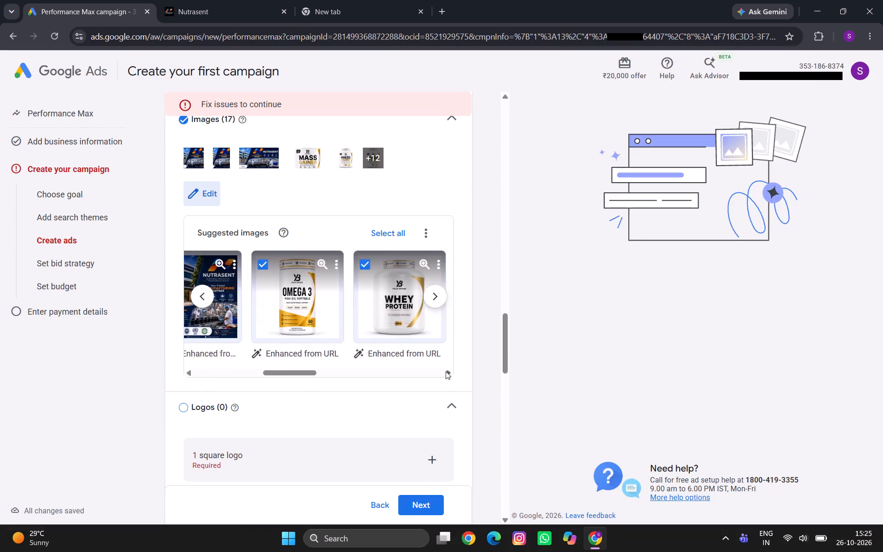
scroll(446, 371, "down", 3)
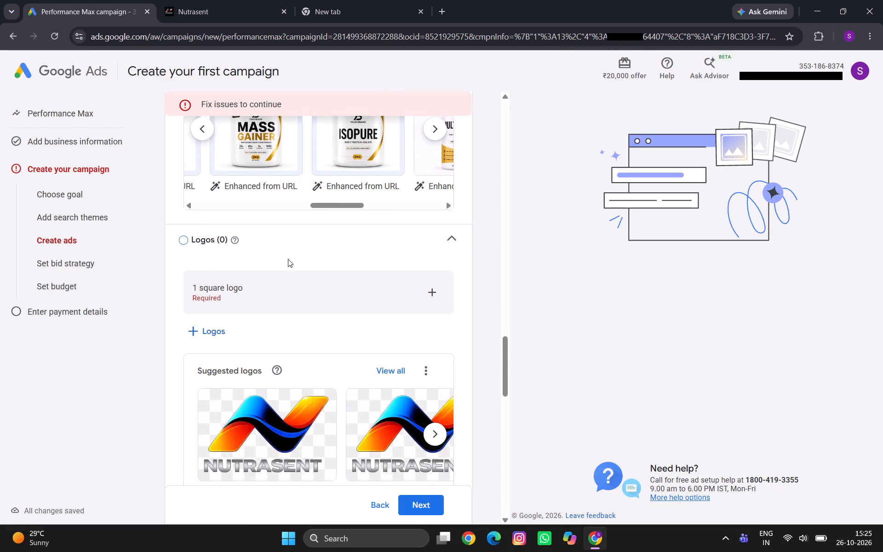
left_click(184, 241)
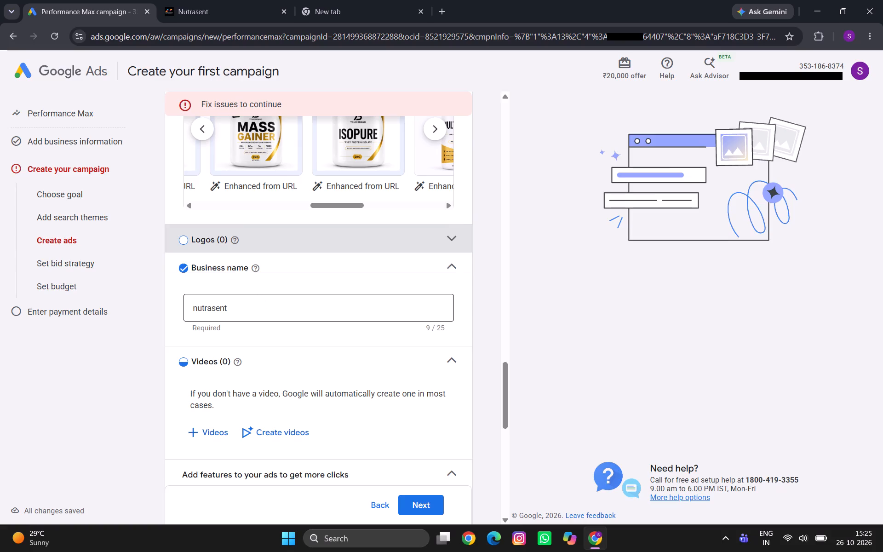
left_click(182, 242)
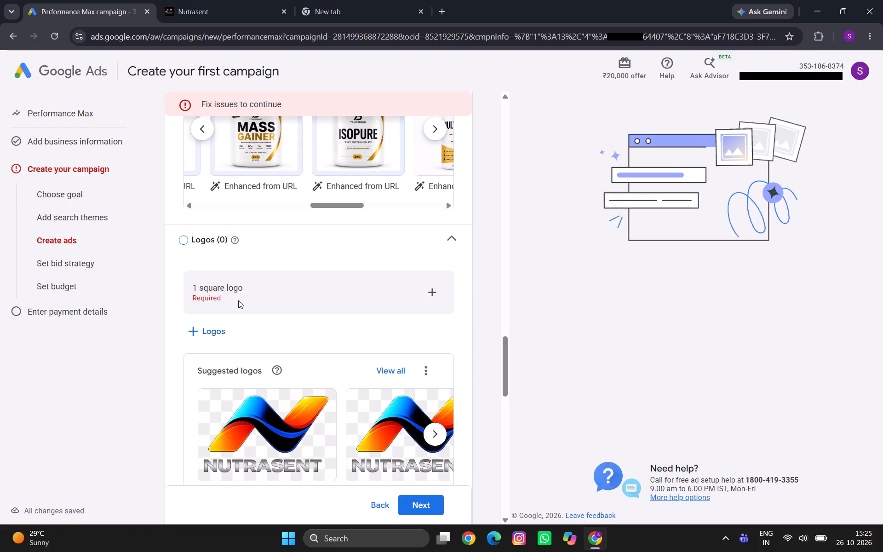
left_click(238, 300)
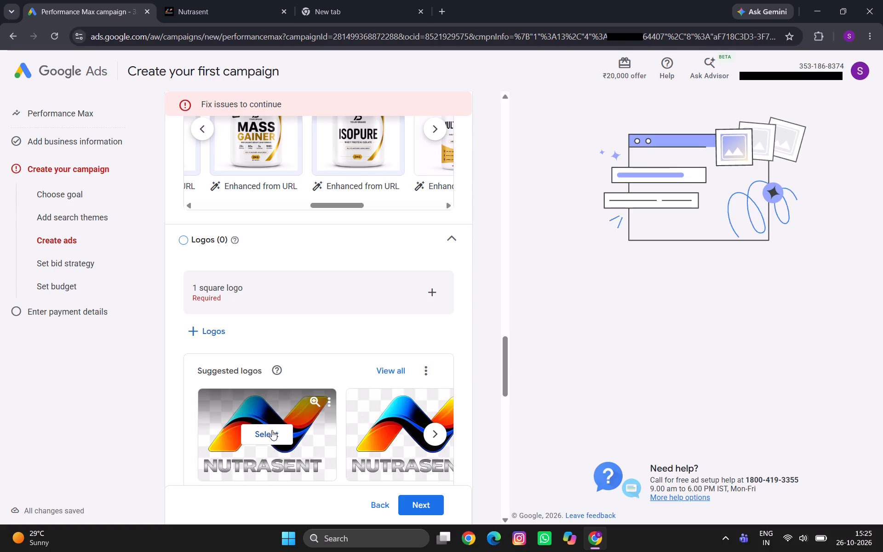
left_click(272, 430)
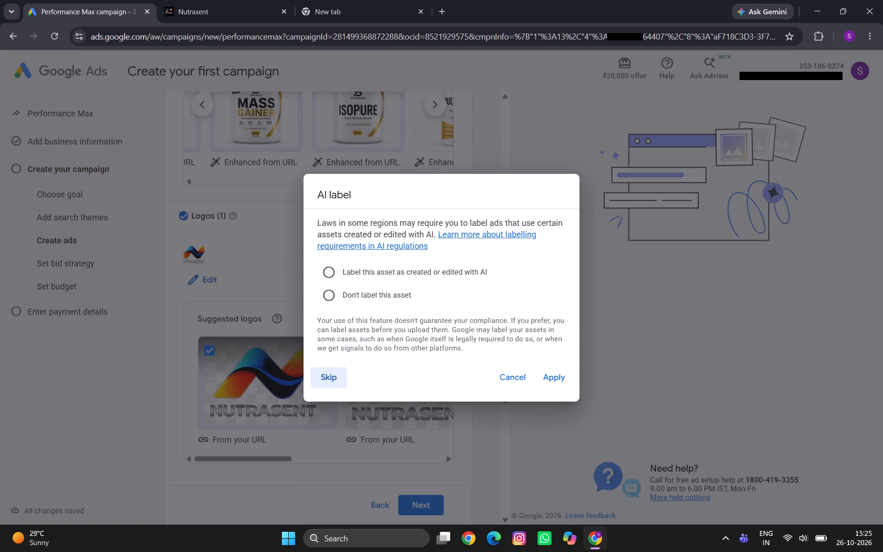
Label the logo asset as created or edited with AI and apply the label.
left_click(331, 274)
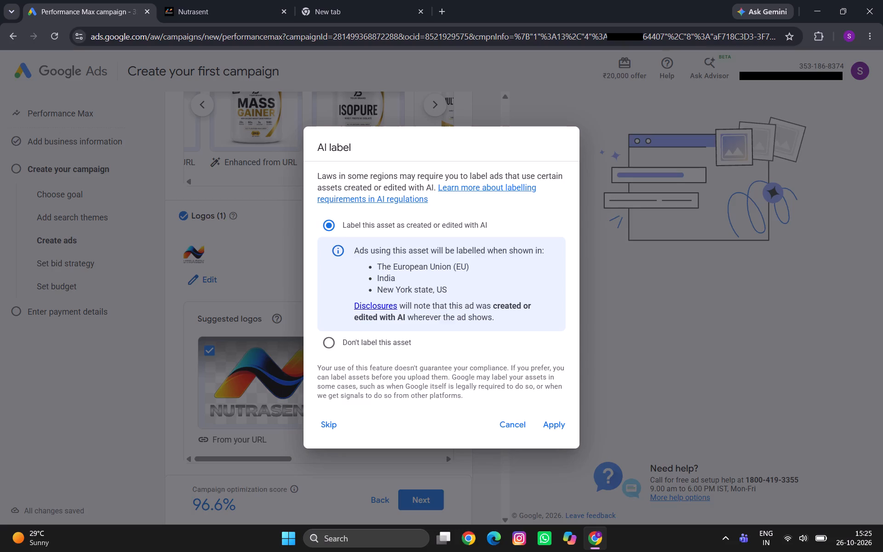
left_click(557, 428)
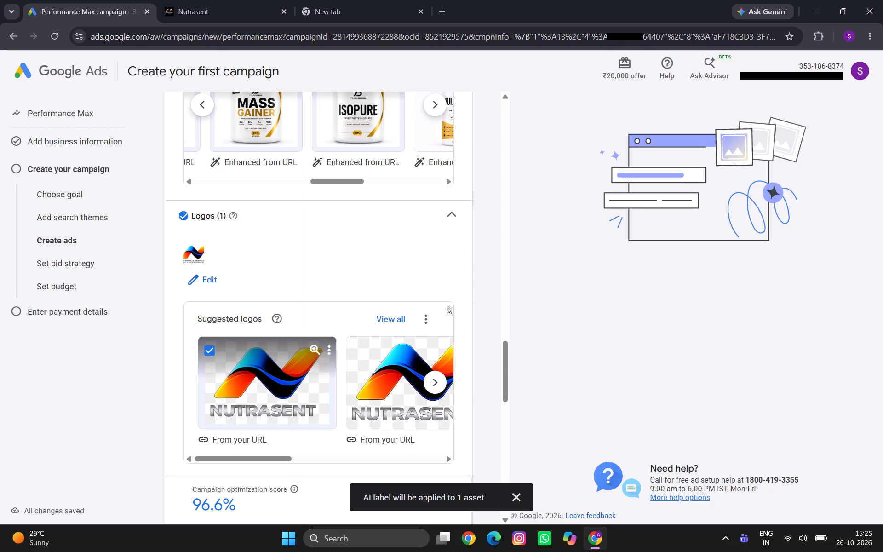
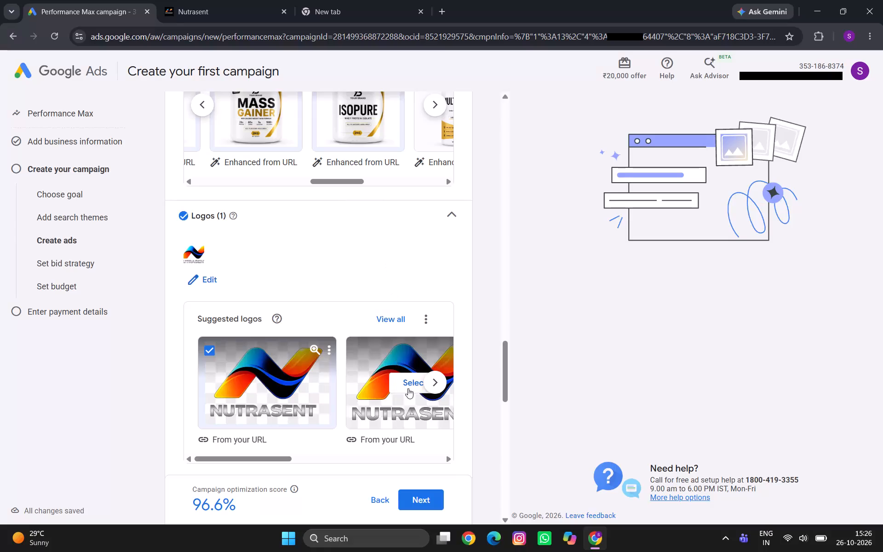
Continue from ad creation to the bid strategy stage and examine the available options for what to focus on.
left_click(434, 380)
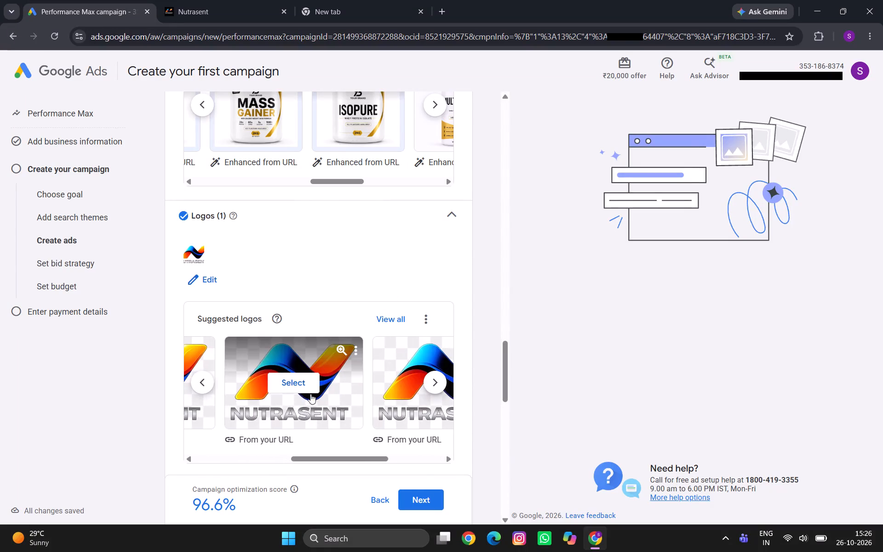
left_click(419, 499)
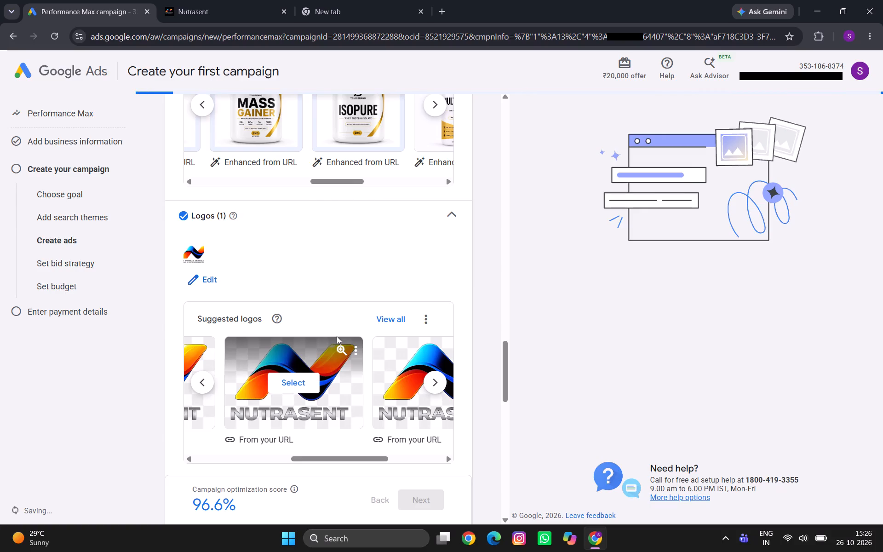
scroll(350, 279, "down", 3)
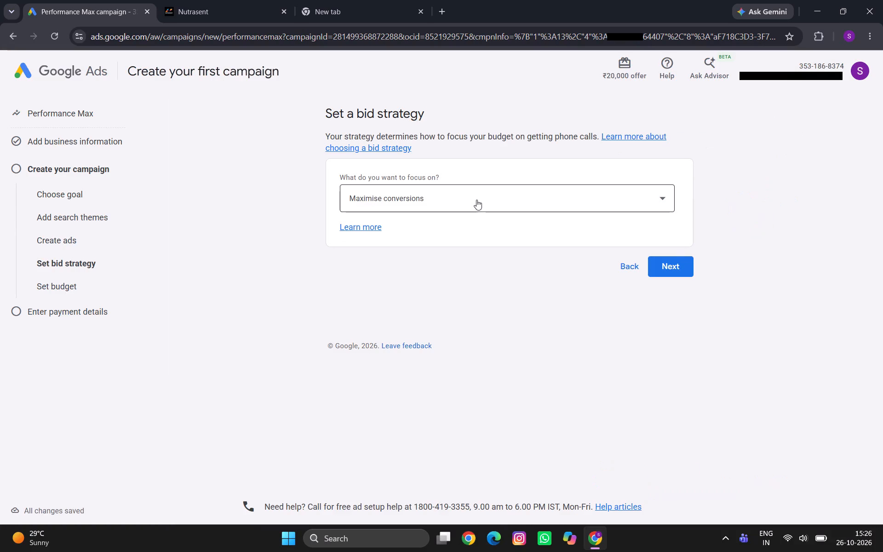
left_click(476, 200)
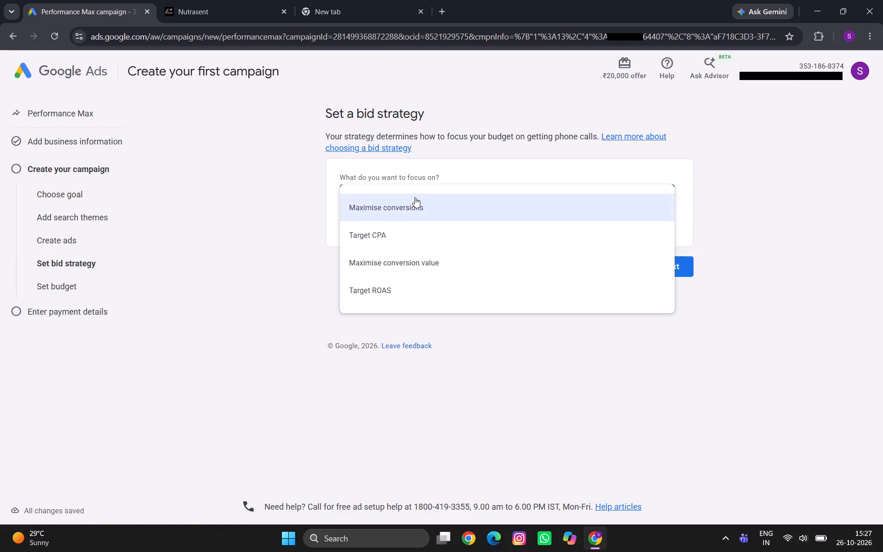
left_click(730, 194)
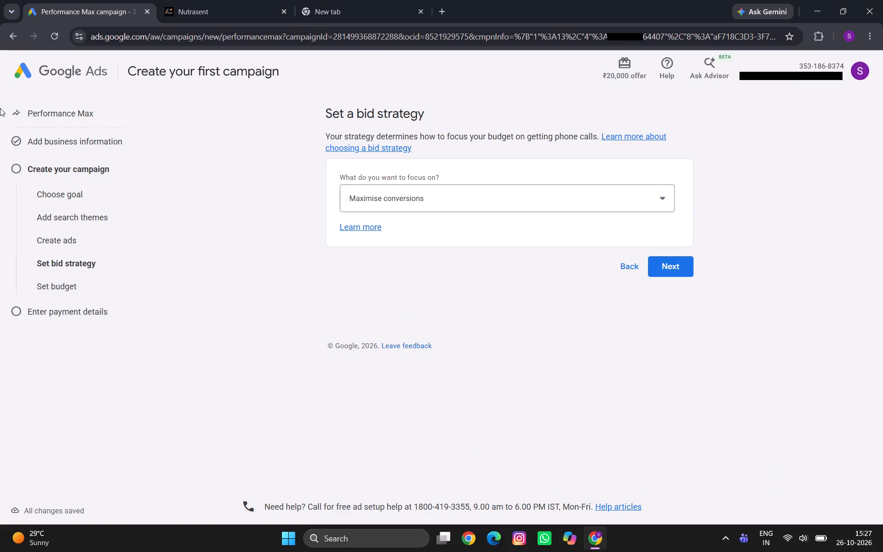
Return to the Create ads stage and review the selected images, logo, business name and video sections.
left_click(7, 33)
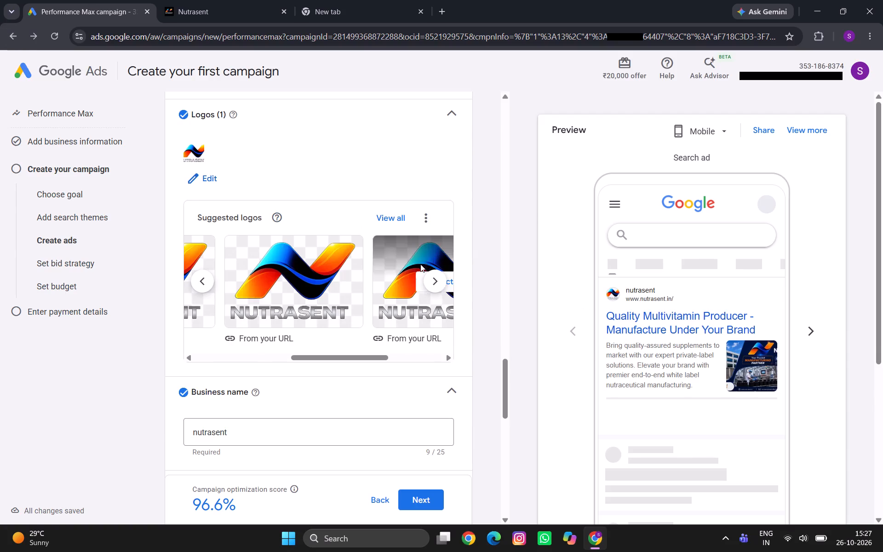
scroll(381, 190, "up", 3)
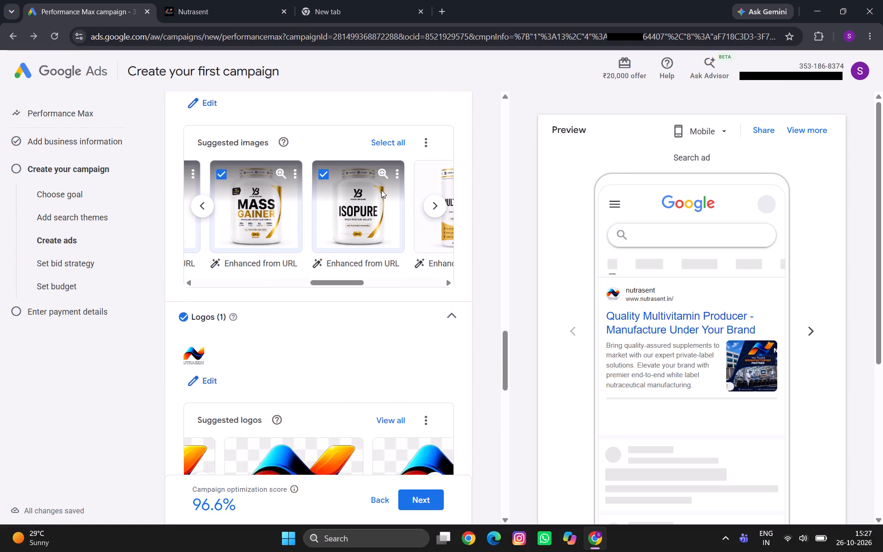
scroll(333, 171, "up", 1)
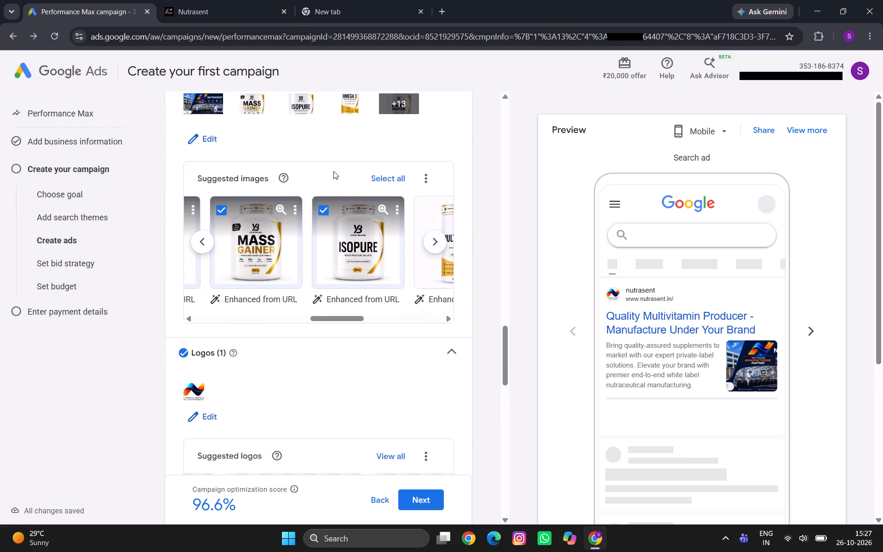
scroll(333, 171, "up", 2)
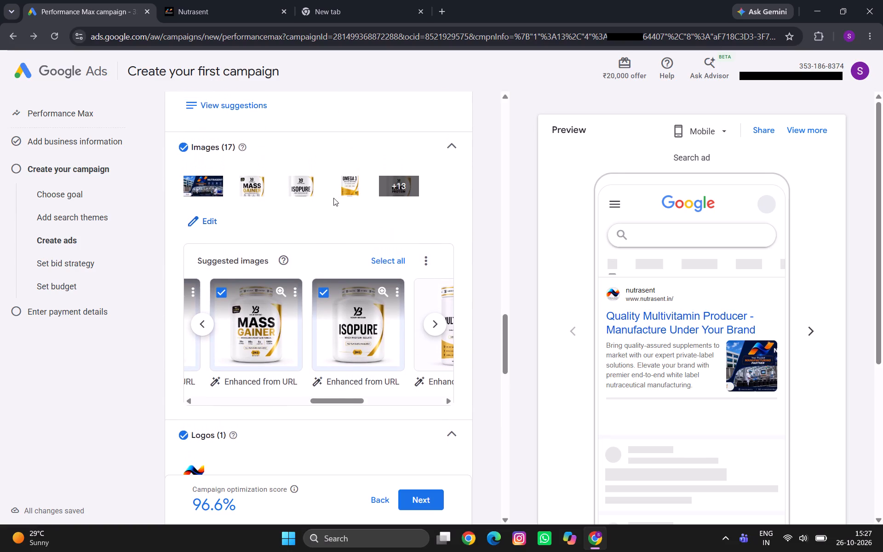
left_click(401, 186)
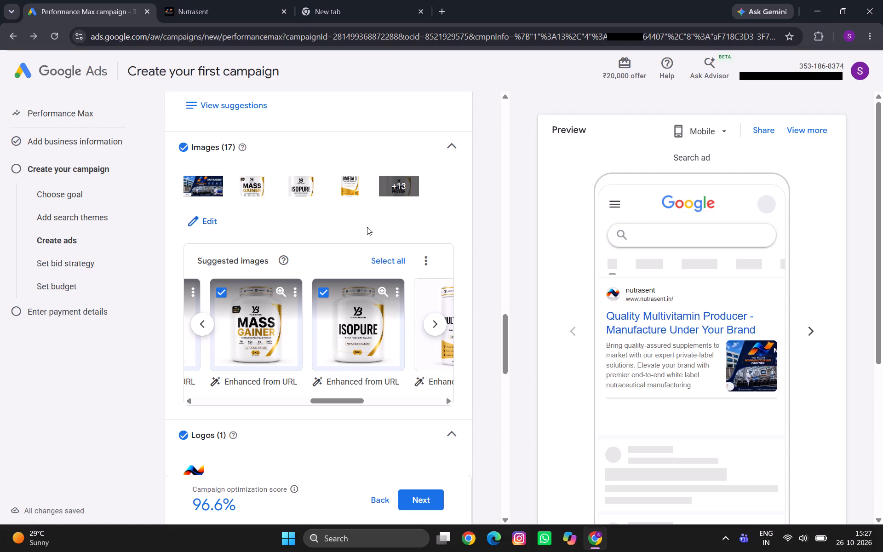
scroll(367, 227, "down", 6)
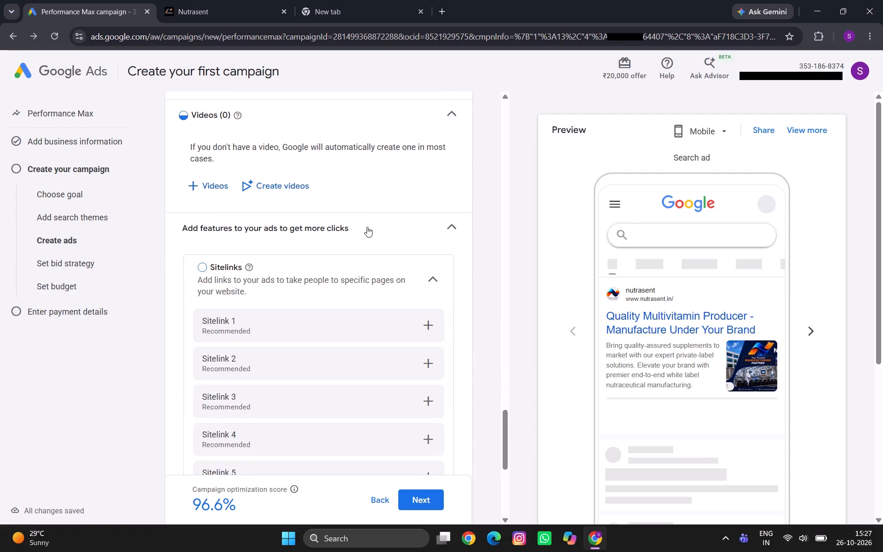
scroll(367, 227, "down", 1)
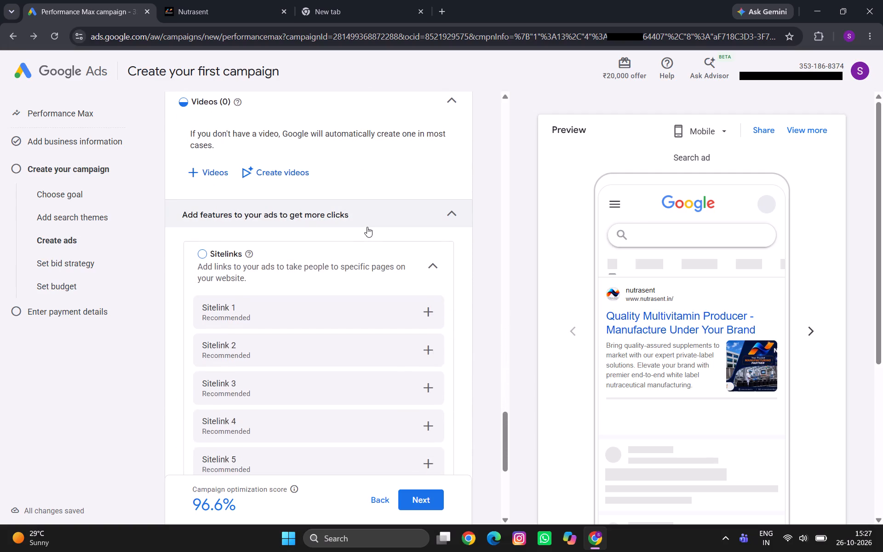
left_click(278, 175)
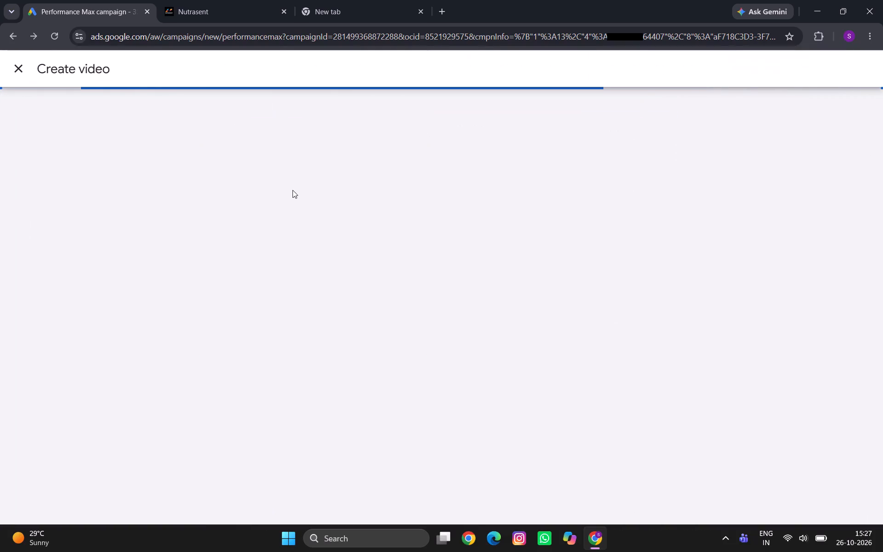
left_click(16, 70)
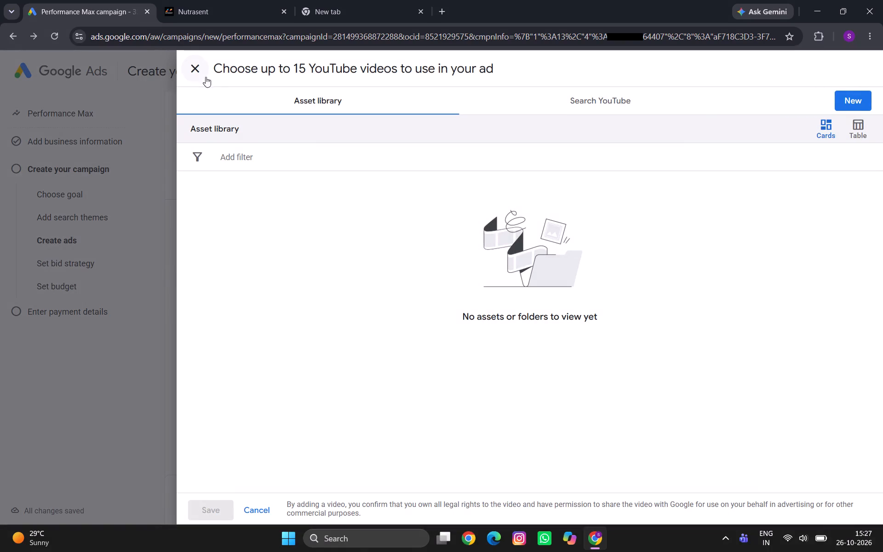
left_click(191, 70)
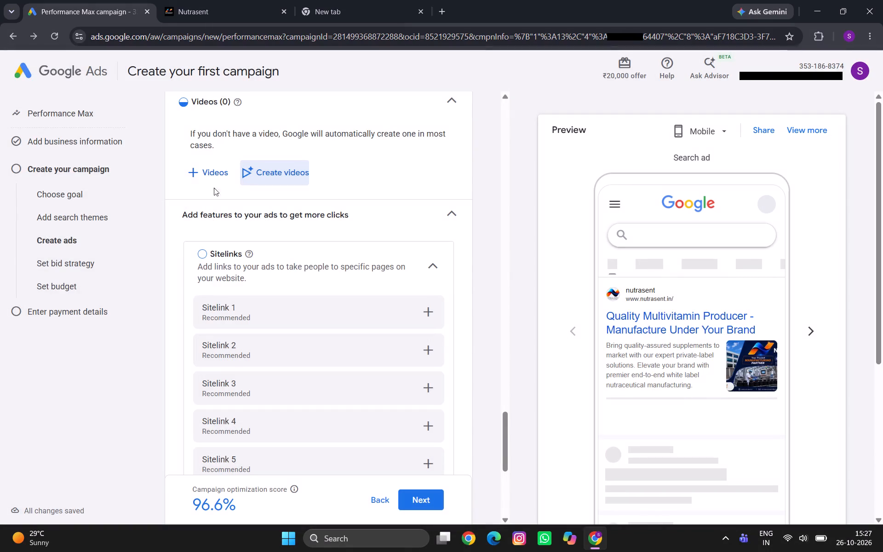
Examine the sitelinks section and the other optional ad features, along with the rest of the ad assets.
scroll(233, 208, "up", 2)
scroll(233, 208, "right", 1)
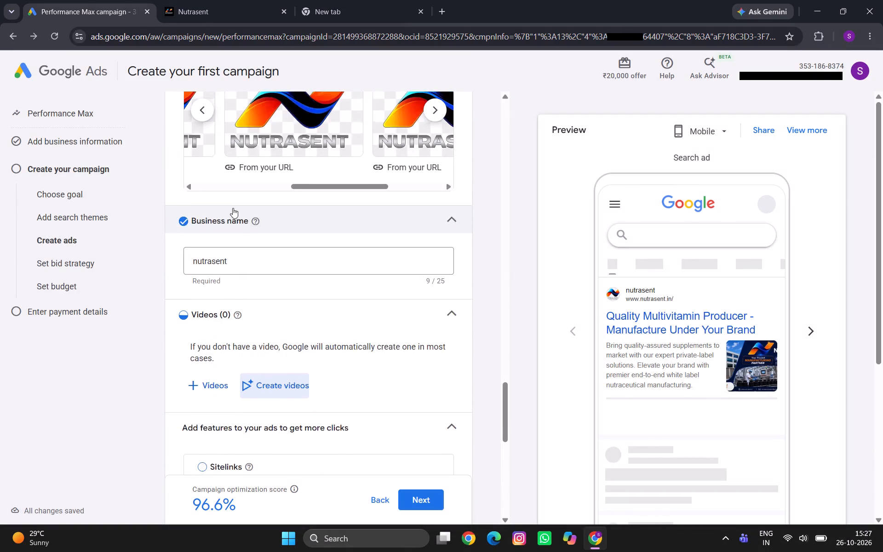
scroll(233, 208, "right", 1)
scroll(233, 208, "down", 2)
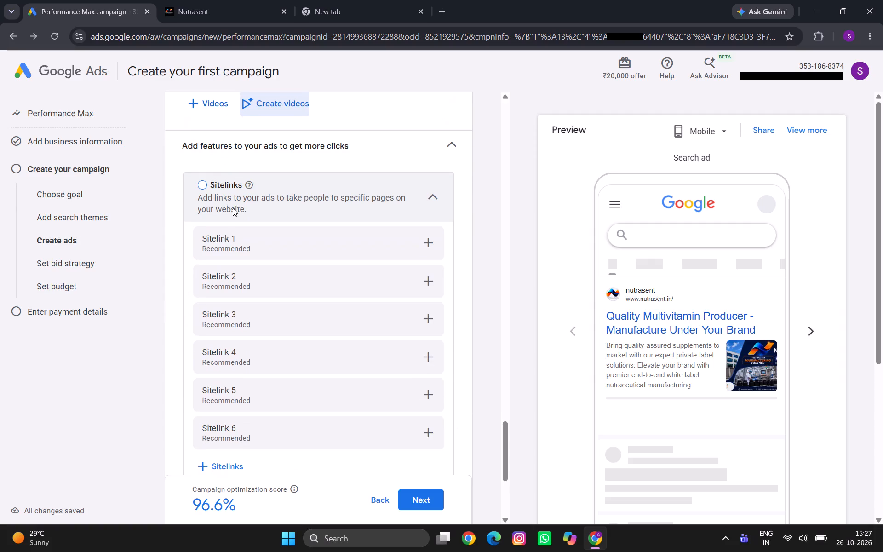
left_click(205, 188)
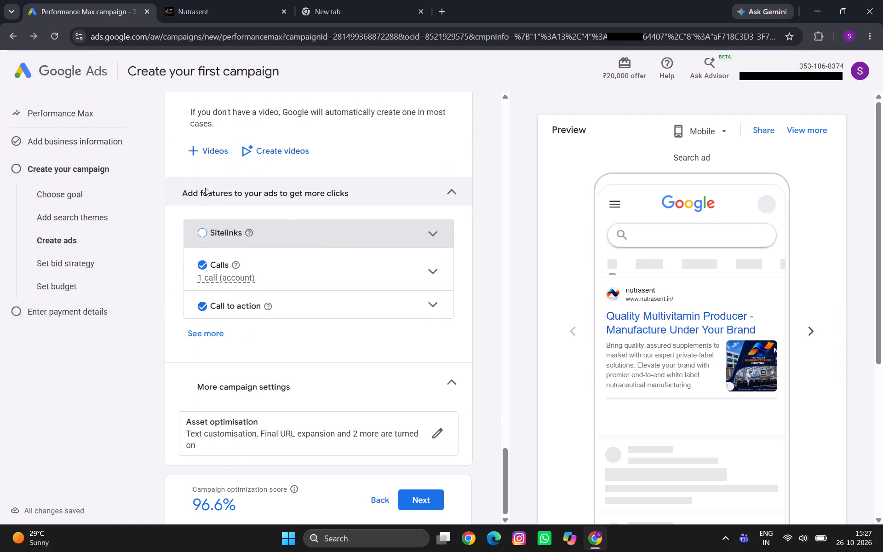
left_click(206, 240)
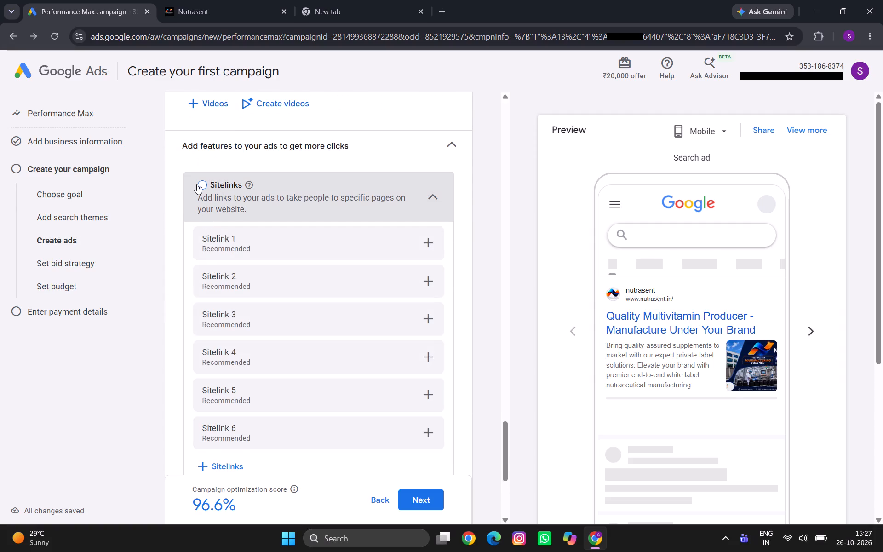
left_click(196, 181)
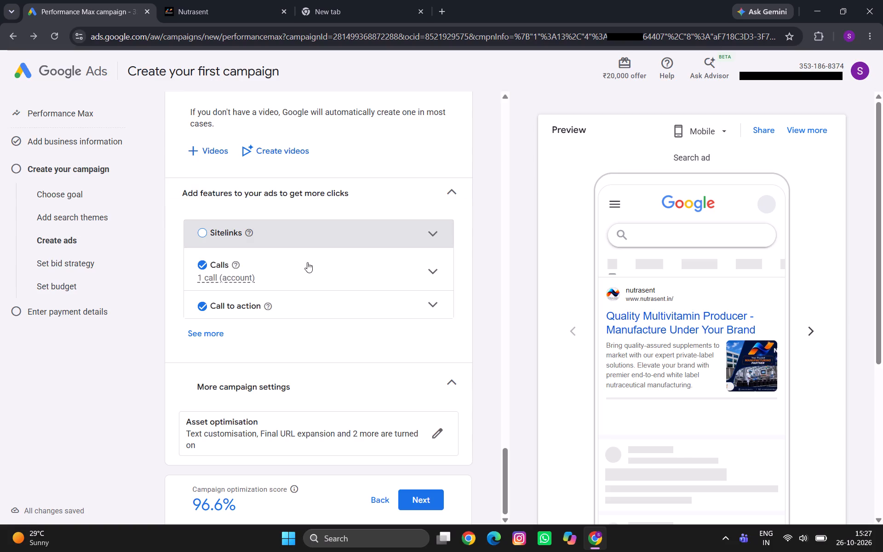
scroll(334, 293, "down", 5)
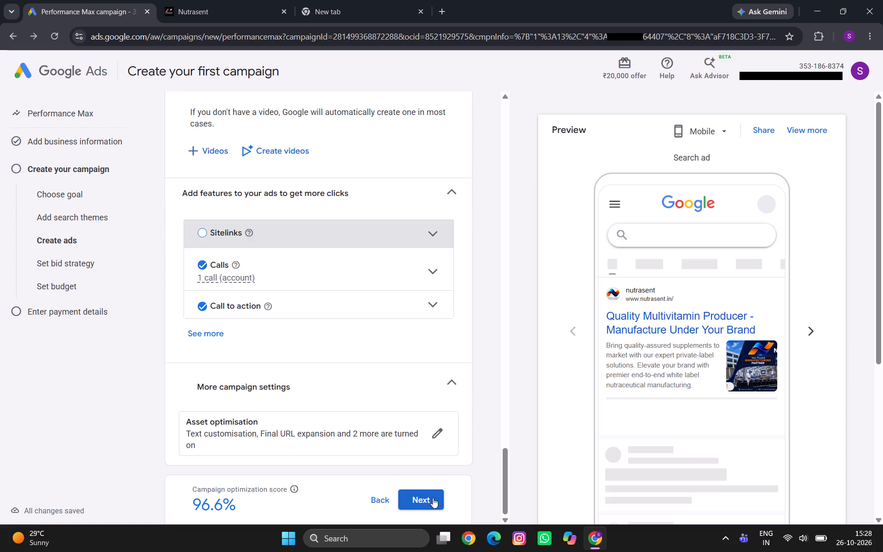
scroll(373, 288, "up", 5)
scroll(373, 288, "right", 1)
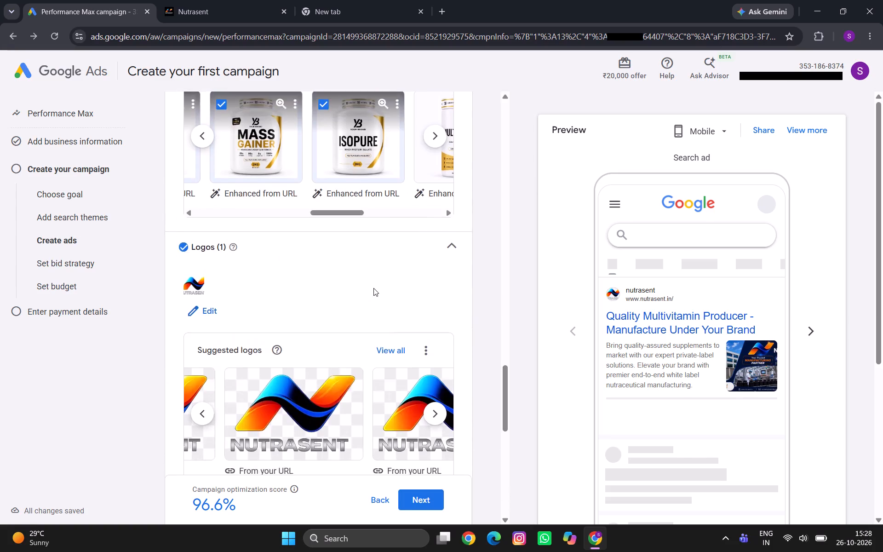
scroll(373, 288, "right", 1)
scroll(373, 288, "down", 5)
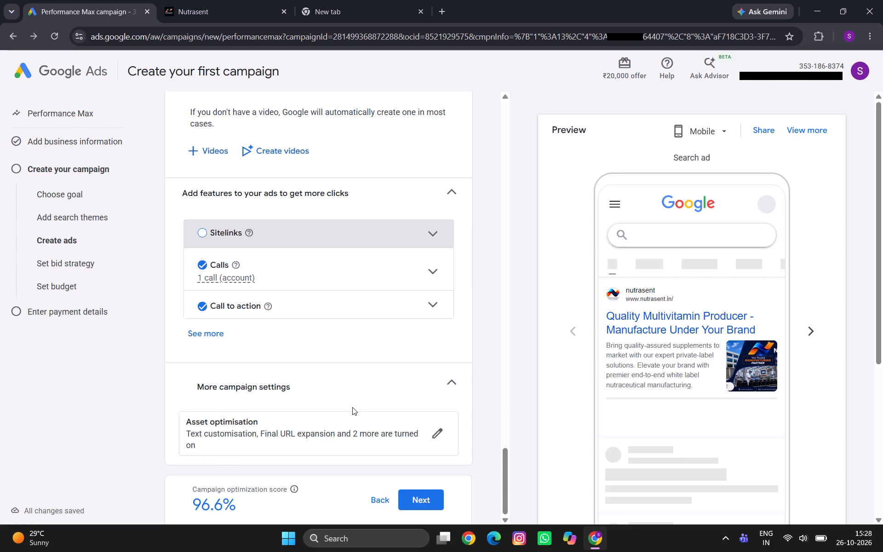
Examine the campaign's asset optimisation settings, including the image enhancement examples and details, and close them without changes.
left_click(442, 432)
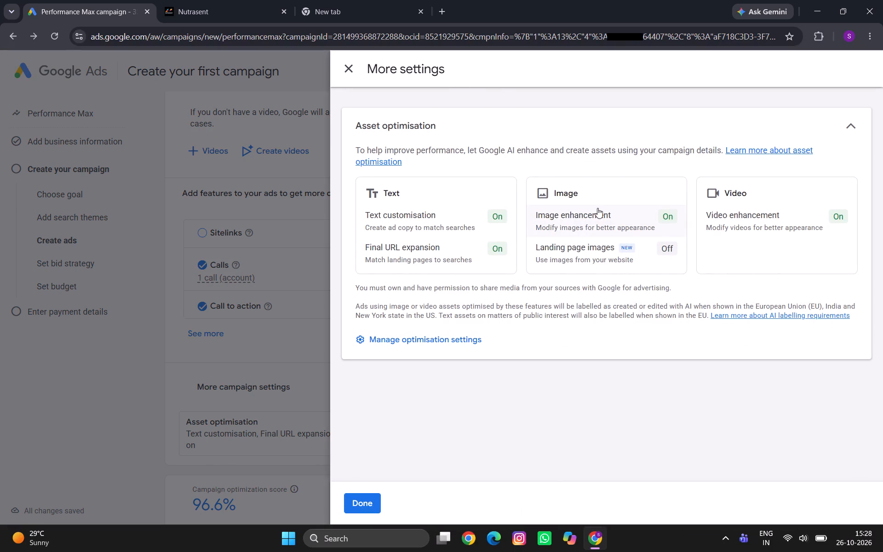
left_click(598, 191)
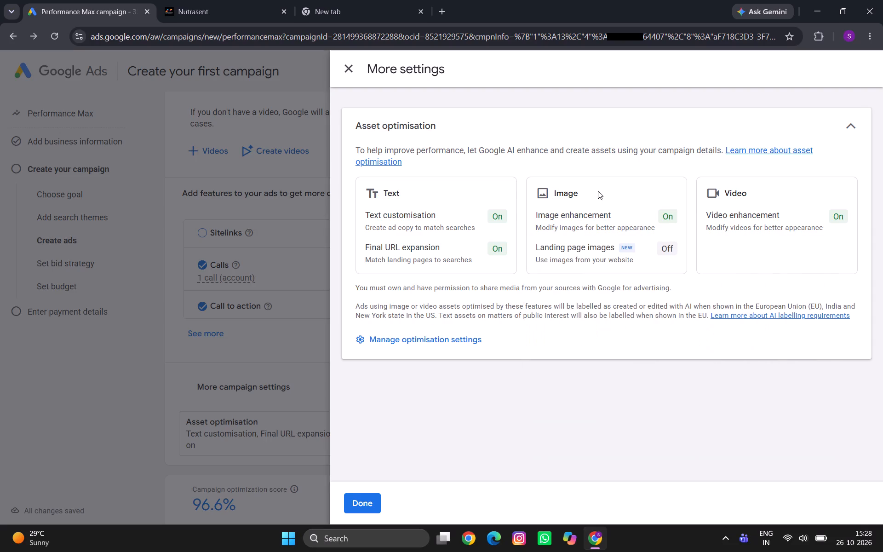
left_click(611, 212)
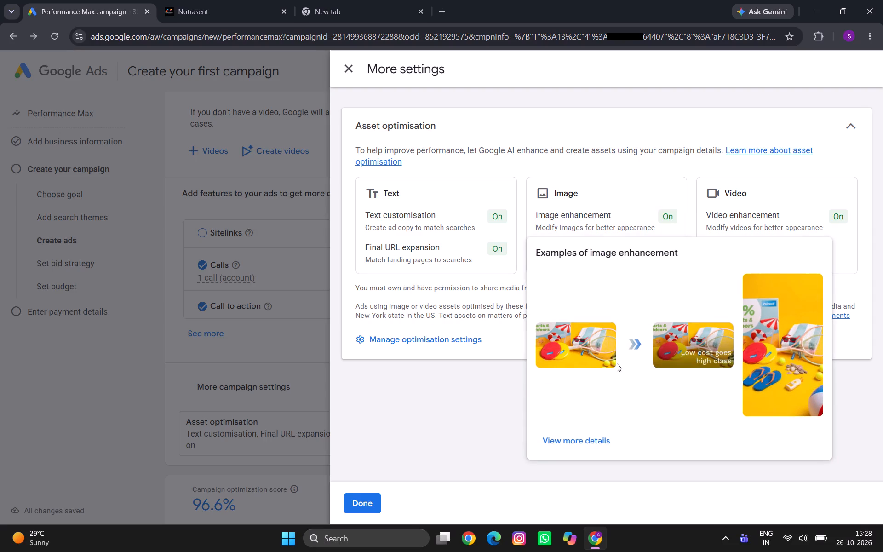
left_click(576, 445)
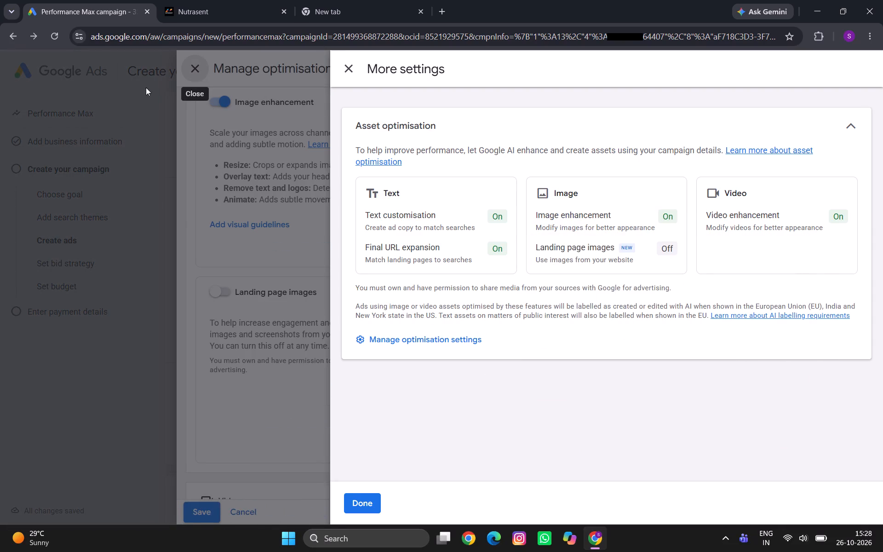
left_click(195, 63)
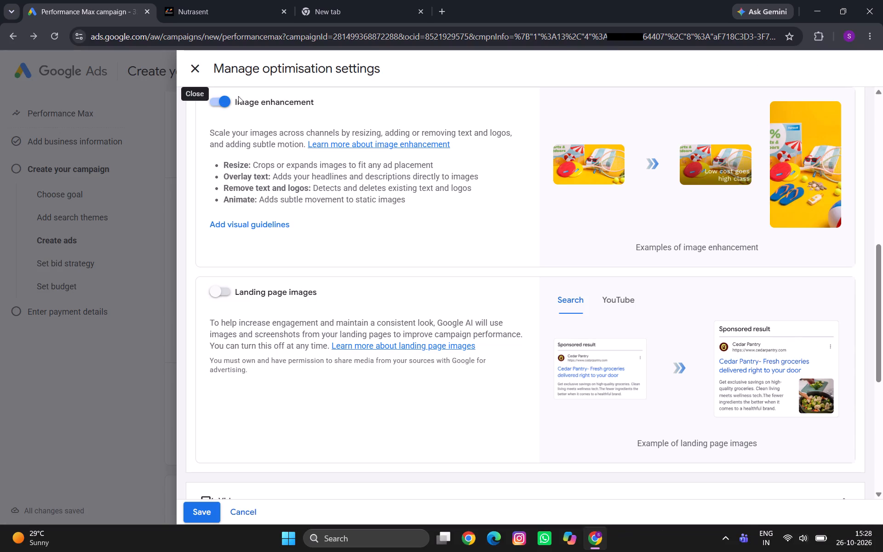
left_click(201, 71)
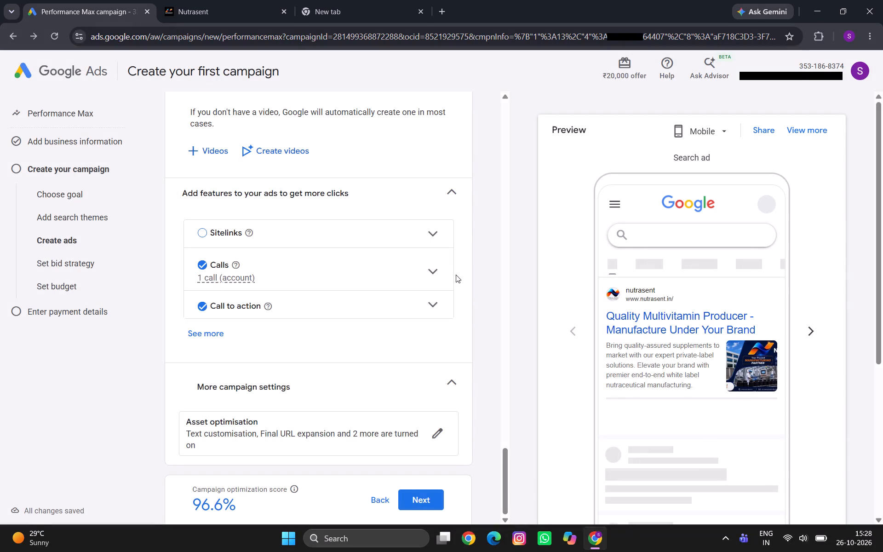
Examine the remaining mobile Search ad previews through to the last format, including the full phone mock-up.
left_click(808, 333)
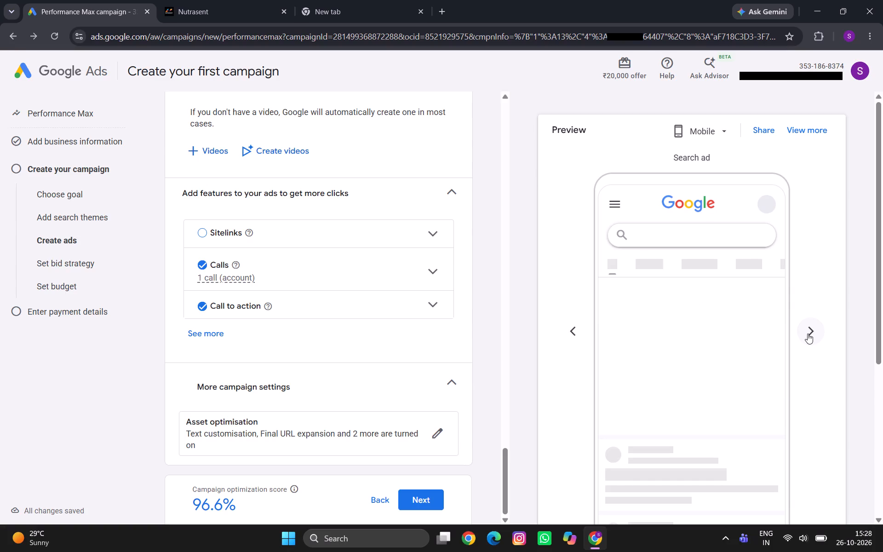
left_click(808, 333)
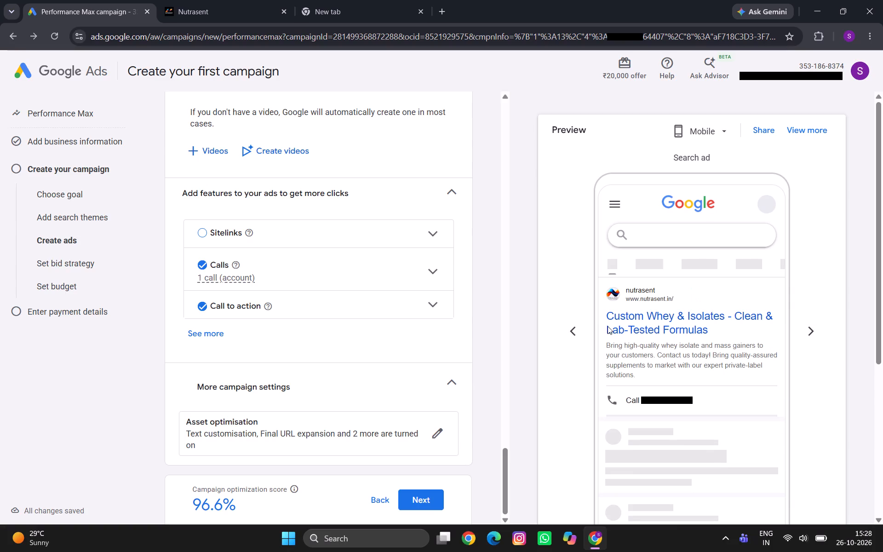
scroll(757, 379, "down", 8)
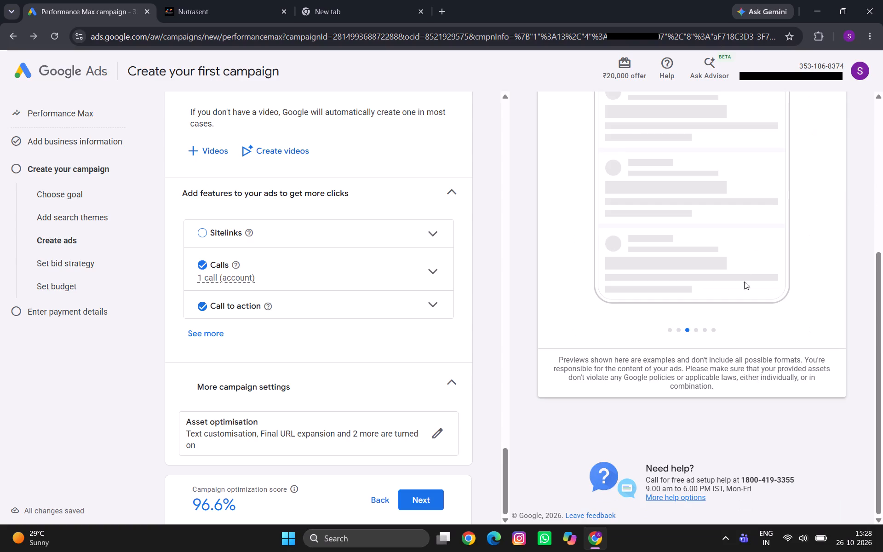
scroll(760, 318, "up", 5)
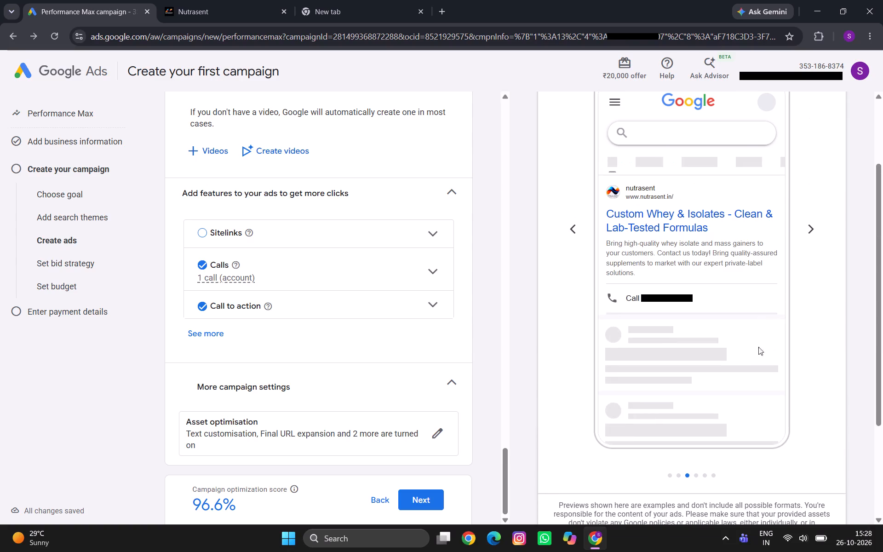
scroll(760, 376, "up", 3)
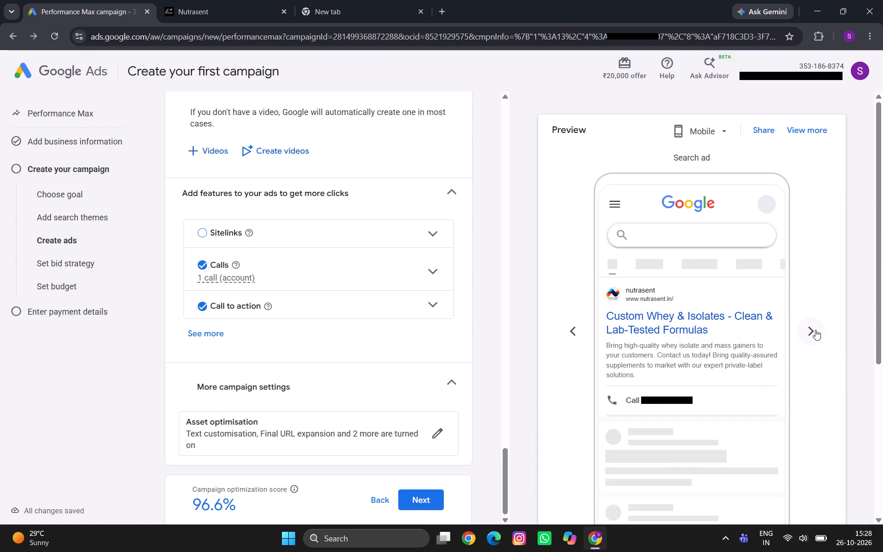
left_click(815, 330)
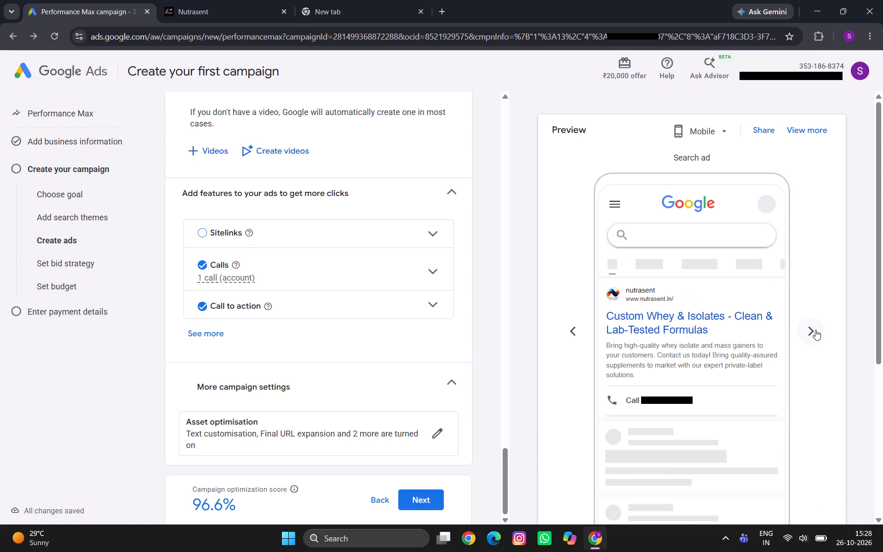
left_click(815, 330)
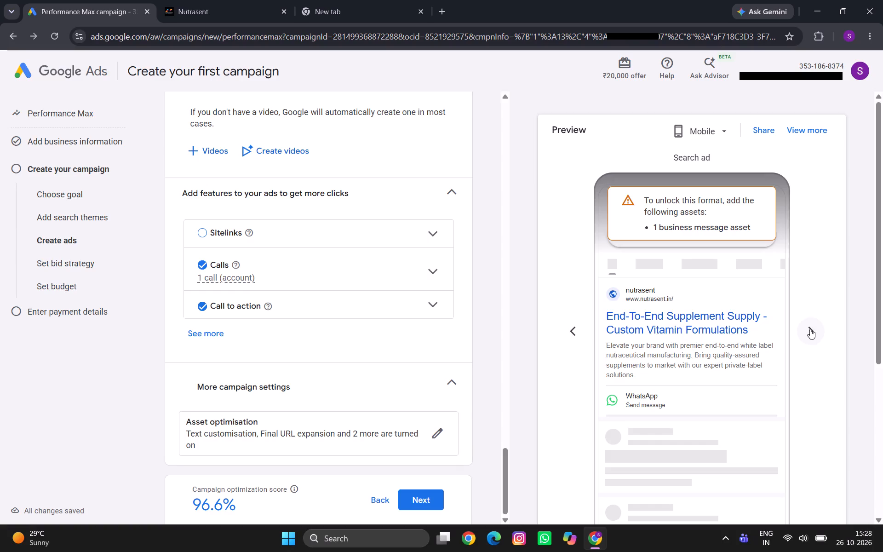
left_click(810, 329)
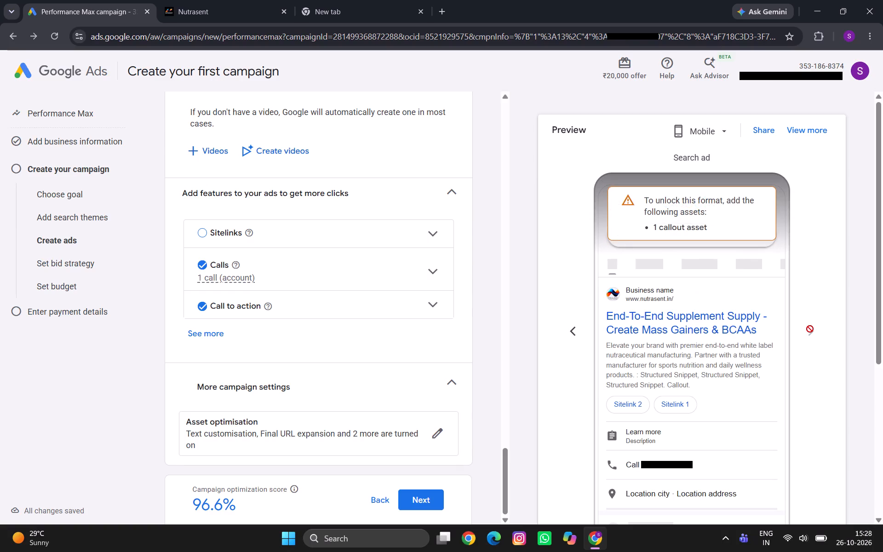
scroll(451, 383, "down", 5)
scroll(400, 328, "down", 5)
Proceed to the bid strategy stage, set the focus to Target CPA at ₹200, and continue to the budget stage.
left_click(419, 497)
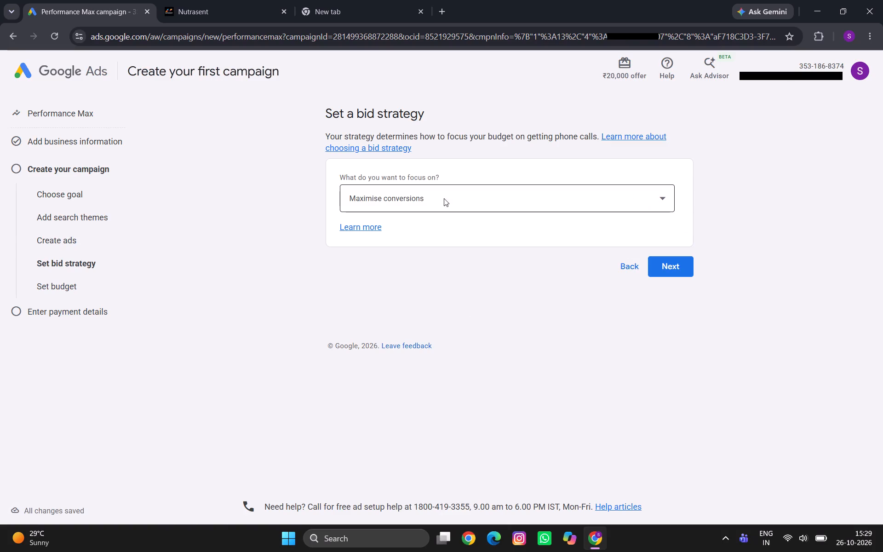
left_click(444, 198)
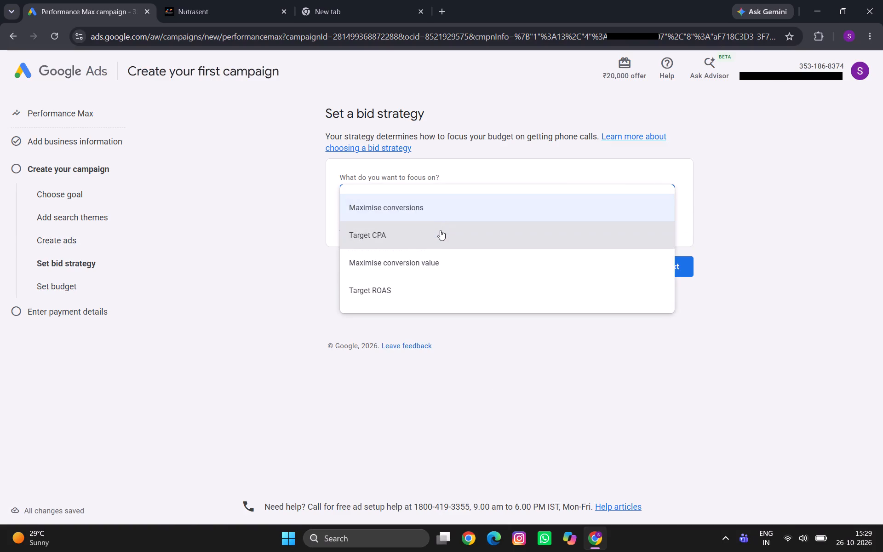
left_click(440, 230)
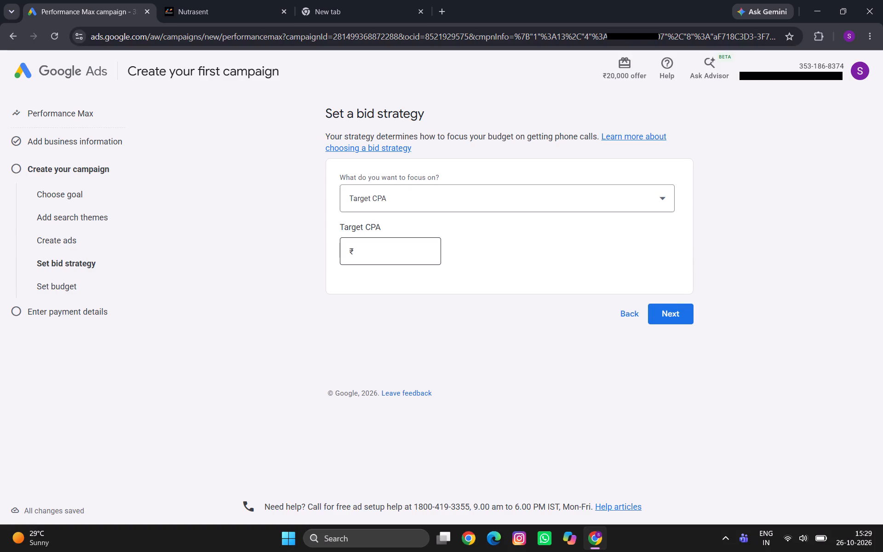
left_click(412, 251)
type("200")
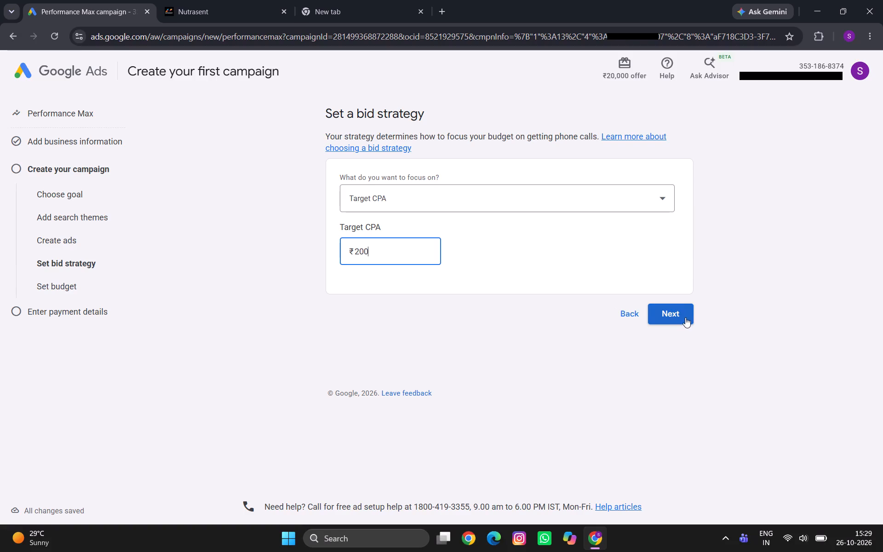
left_click(685, 317)
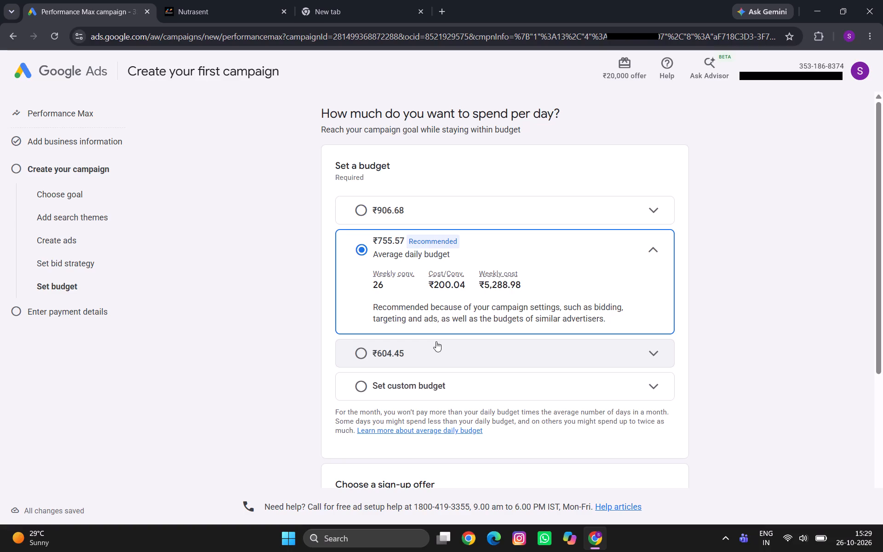
Examine the daily budget options and the sign-up ad credit offers, closing the offer dialog without changing the selection.
scroll(436, 341, "down", 1)
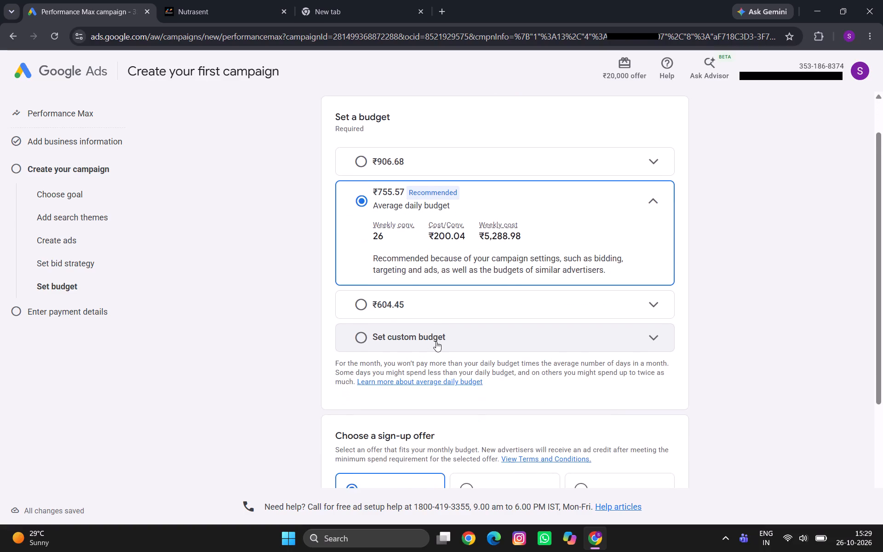
scroll(436, 341, "down", 4)
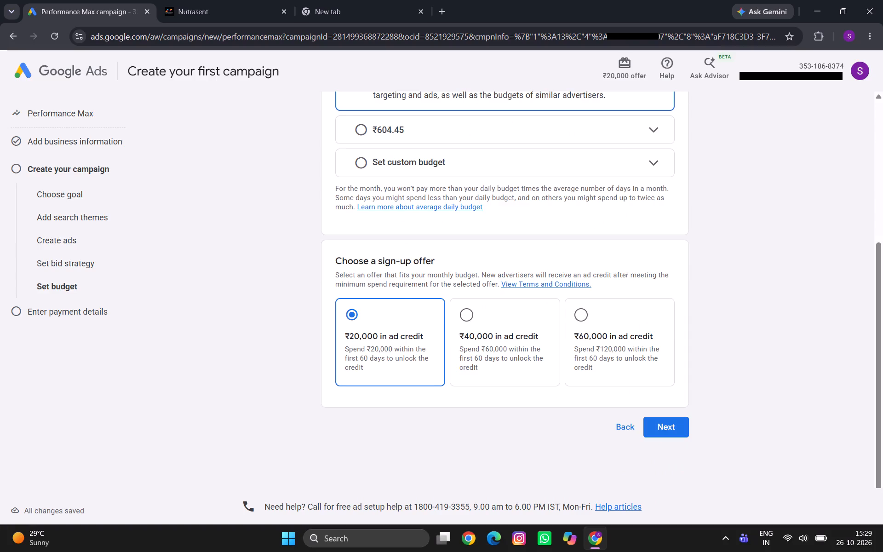
scroll(444, 307, "up", 1)
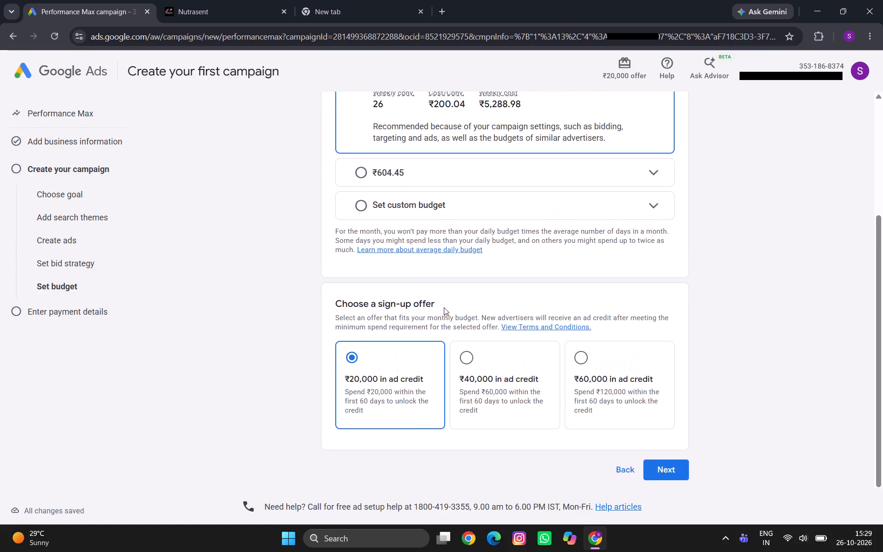
scroll(444, 307, "up", 6)
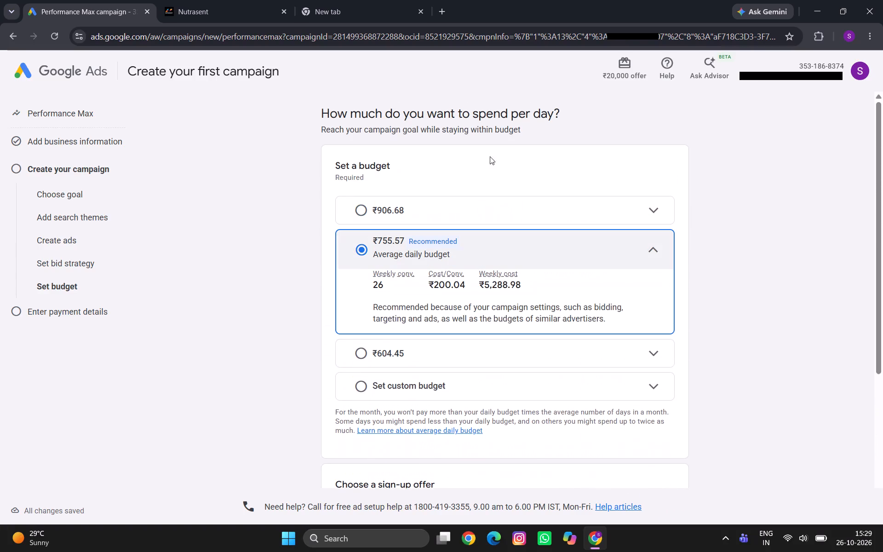
left_click(614, 69)
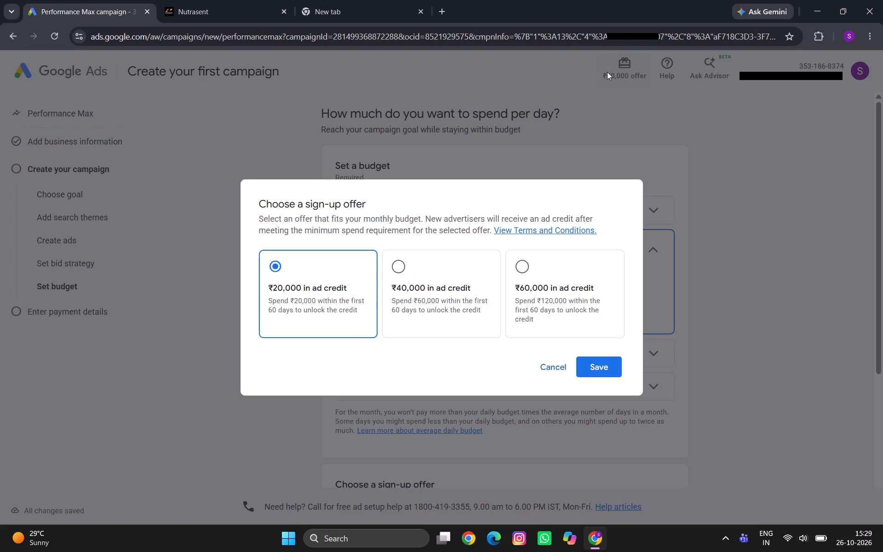
left_click(495, 154)
left_click(740, 203)
left_click(554, 366)
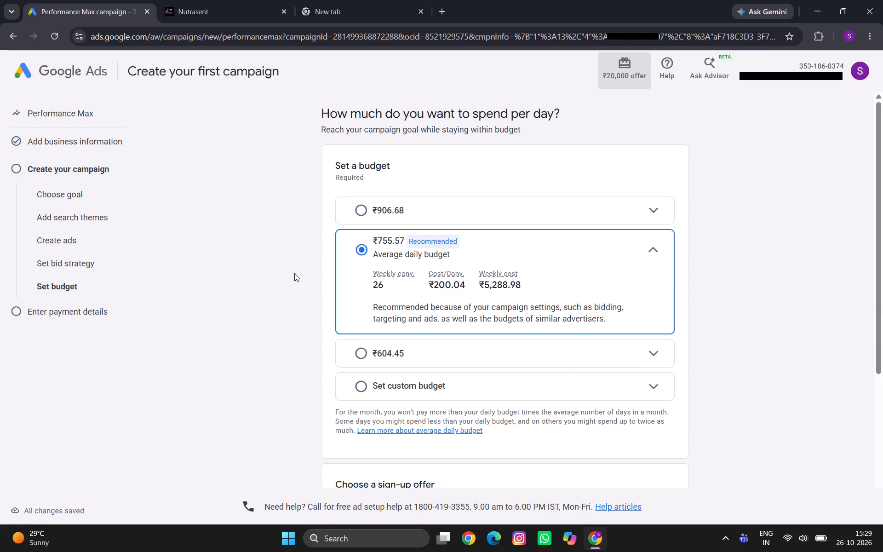
Select the ₹906.68 average daily budget.
left_click(366, 206)
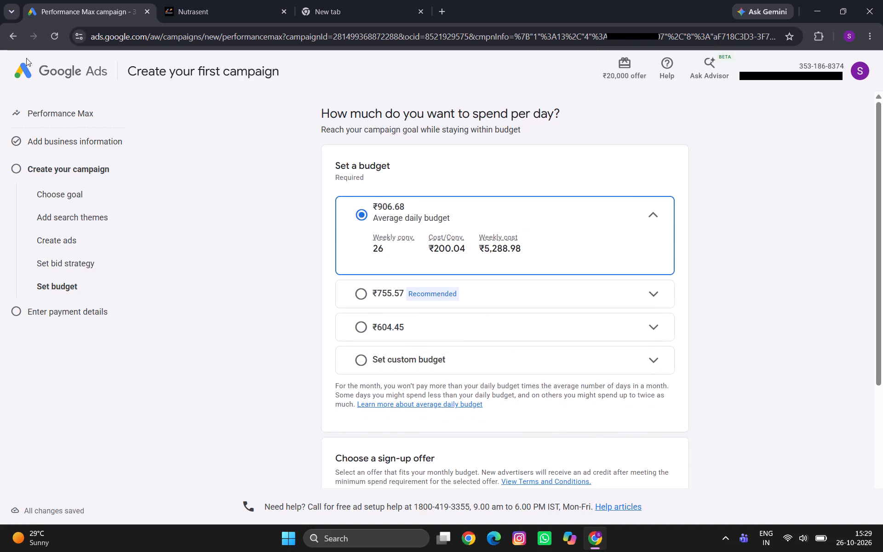
Return to the bid strategy stage and view the options for what to focus on.
left_click(10, 40)
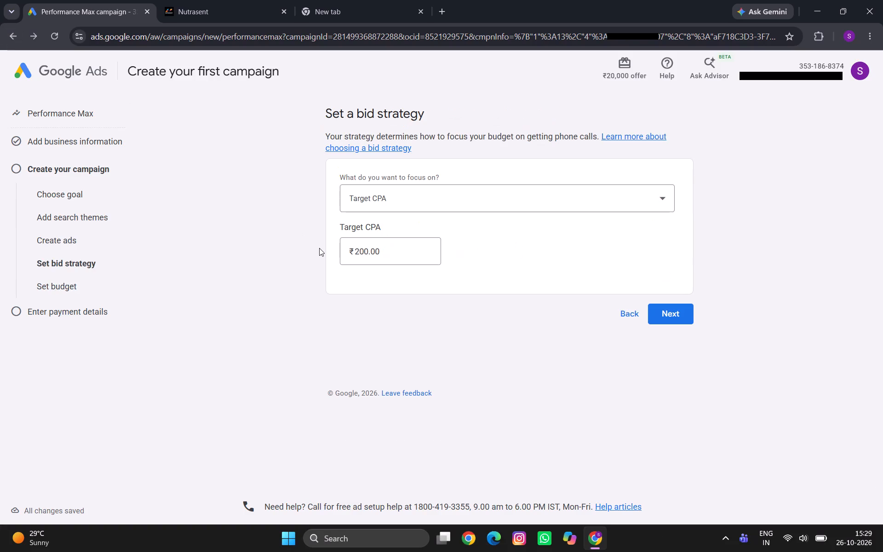
left_click(411, 198)
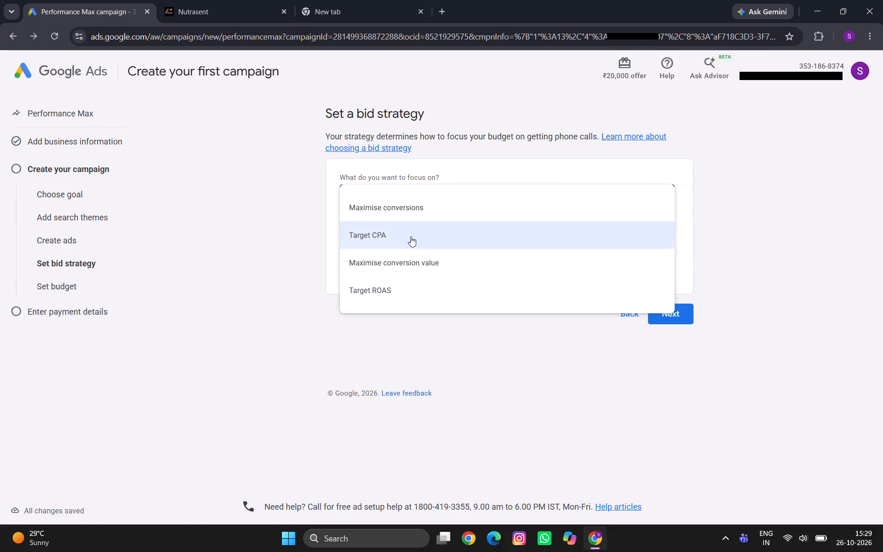
Go back to the Create ads stage and review the landing page, headlines, long headlines and start of the descriptions.
left_click(11, 36)
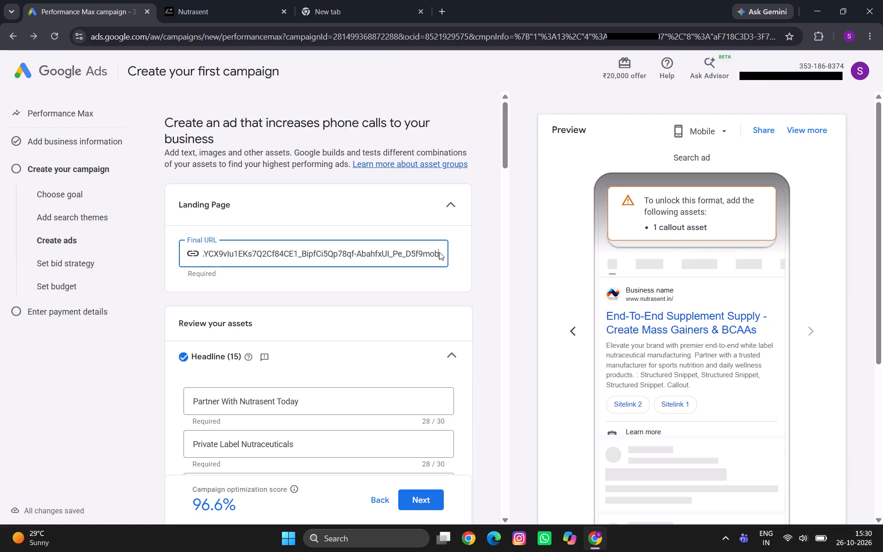
left_click(447, 206)
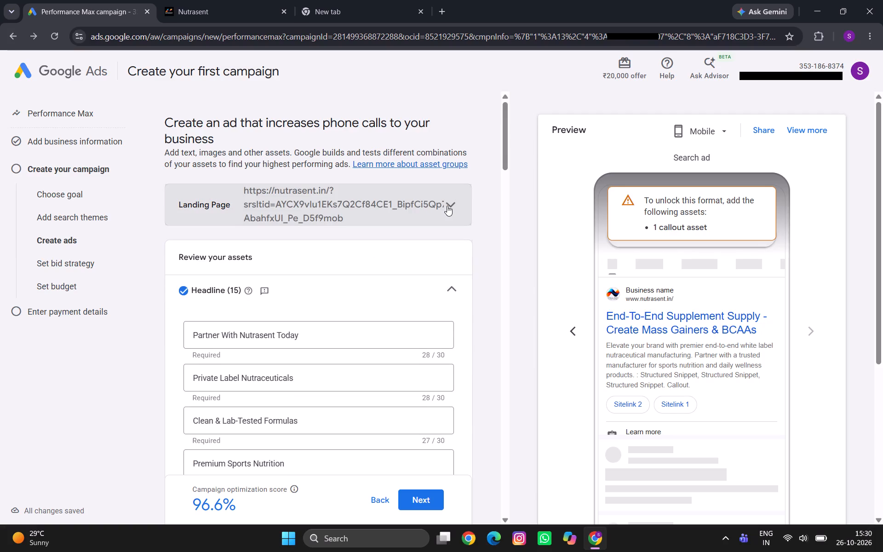
left_click(453, 206)
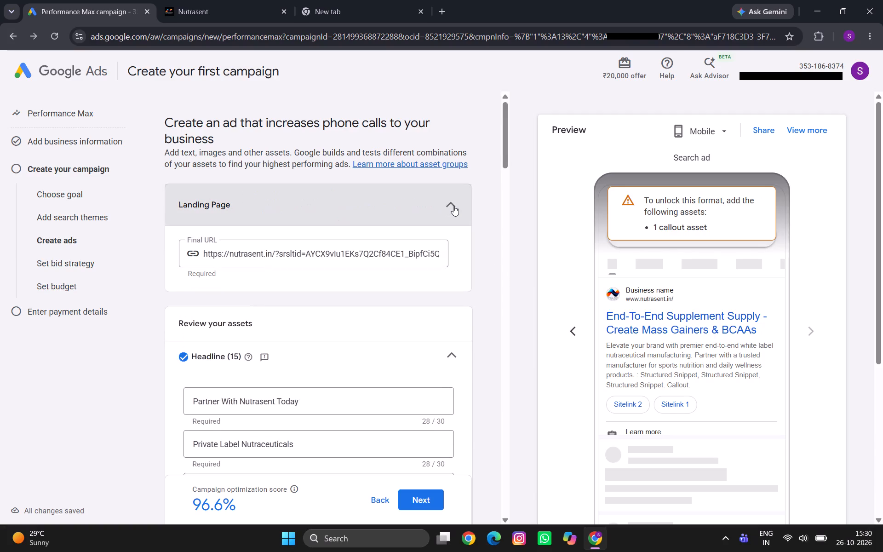
scroll(501, 305, "up", 3)
scroll(501, 305, "down", 1)
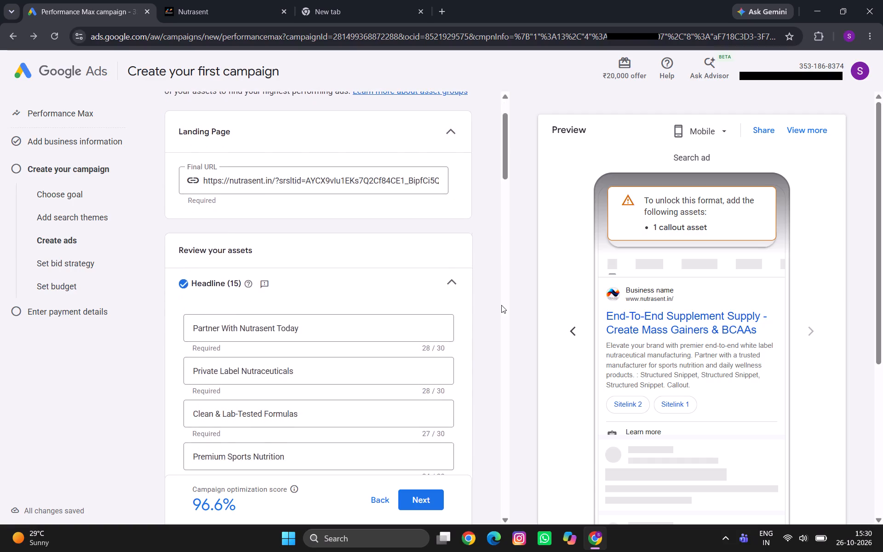
scroll(501, 305, "down", 11)
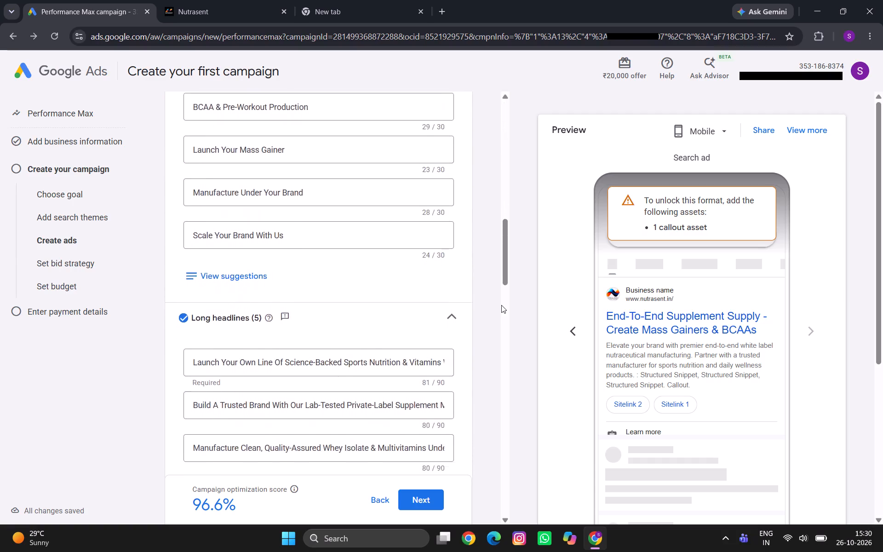
scroll(501, 305, "down", 2)
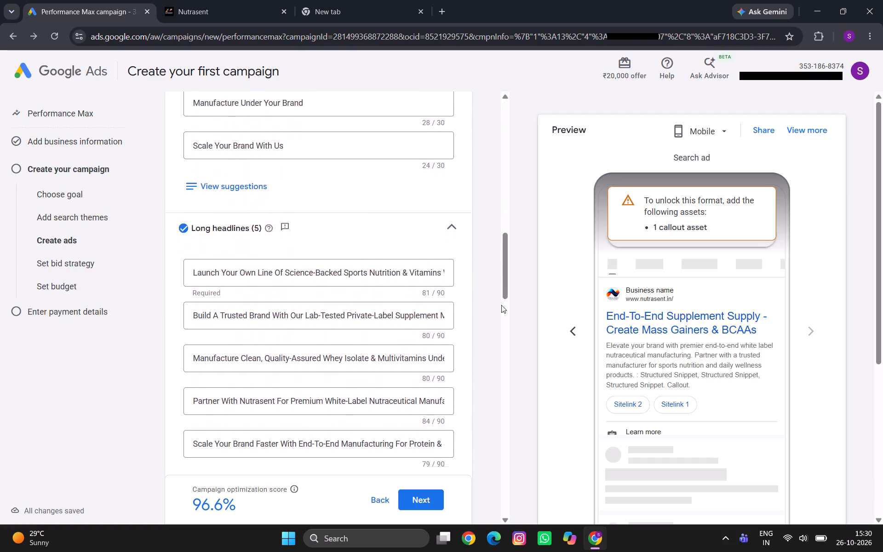
scroll(501, 305, "down", 2)
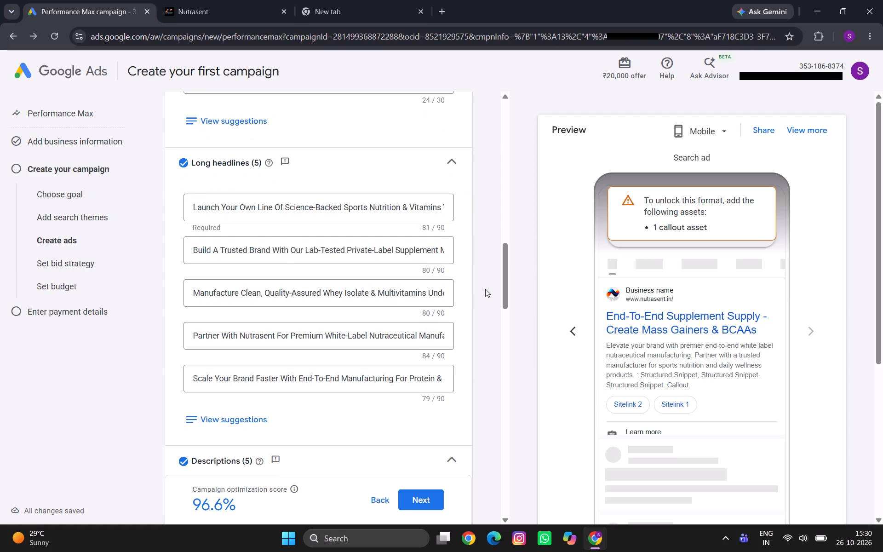
scroll(485, 288, "down", 2)
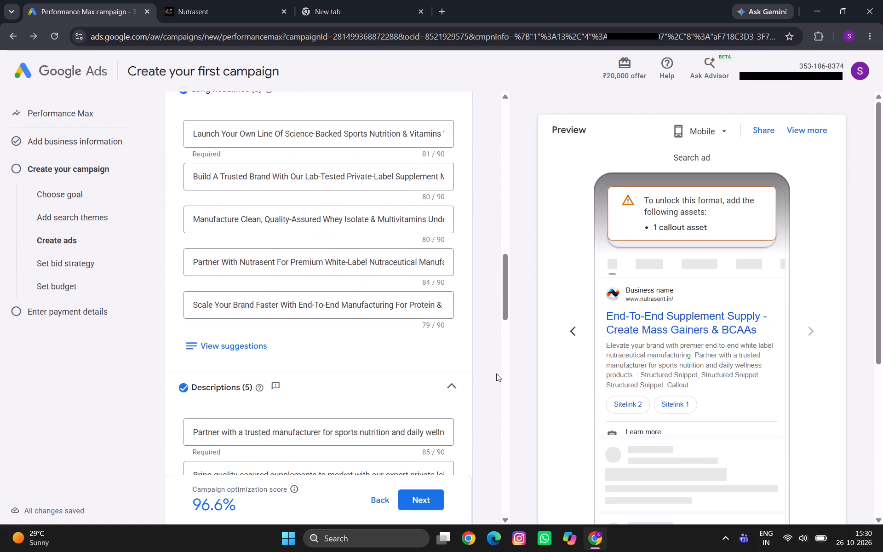
Review the images, logos, business name, videos and additional ad features, down to the More campaign settings section.
scroll(496, 374, "down", 6)
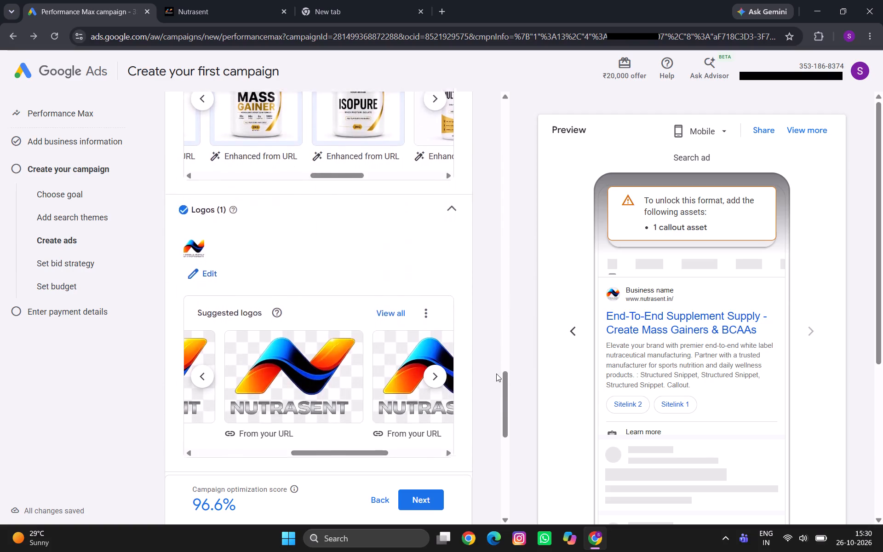
scroll(496, 374, "up", 2)
scroll(496, 374, "down", 4)
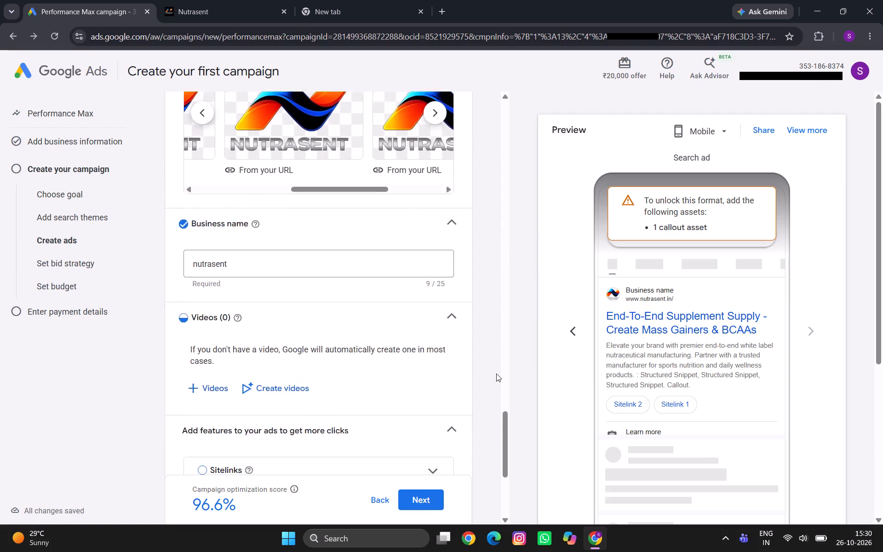
scroll(496, 374, "down", 3)
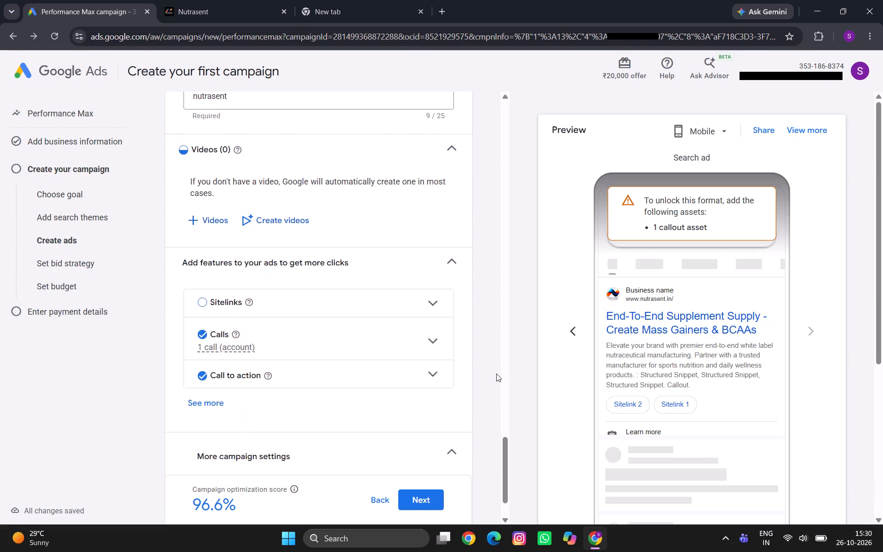
scroll(496, 374, "down", 3)
left_click(440, 388)
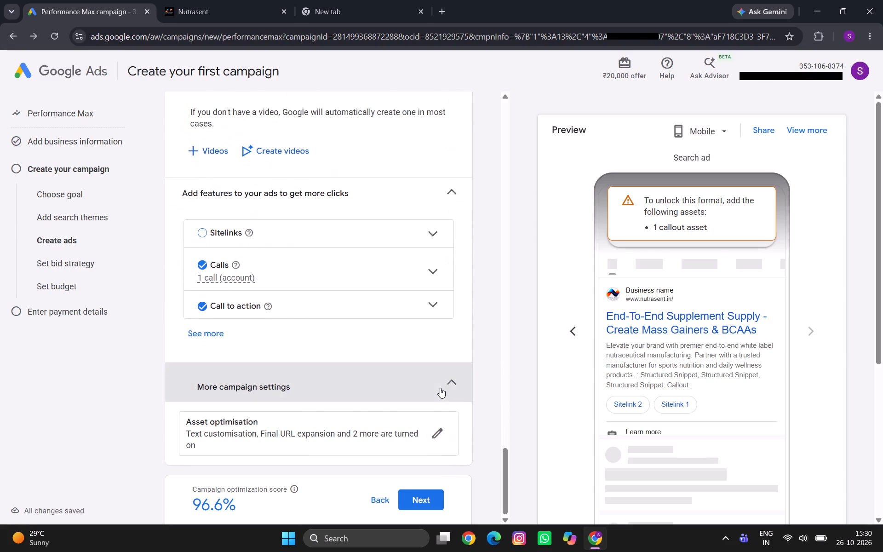
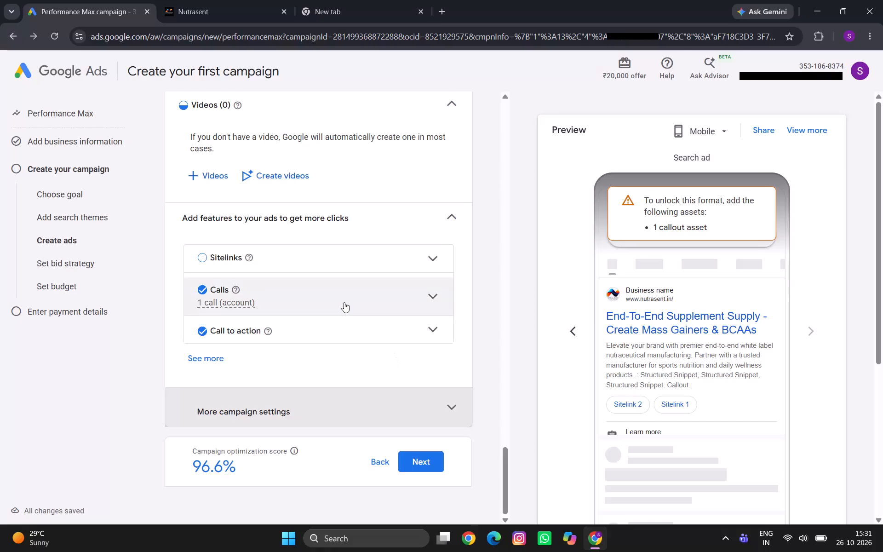
Recheck the ad assets back up to the descriptions and return to the Add search themes stage.
scroll(344, 302, "up", 4)
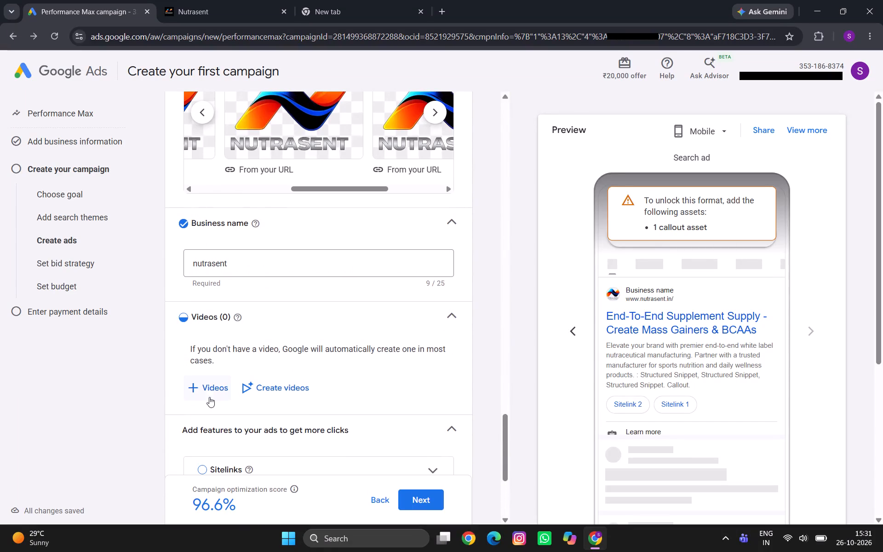
scroll(233, 298, "up", 5)
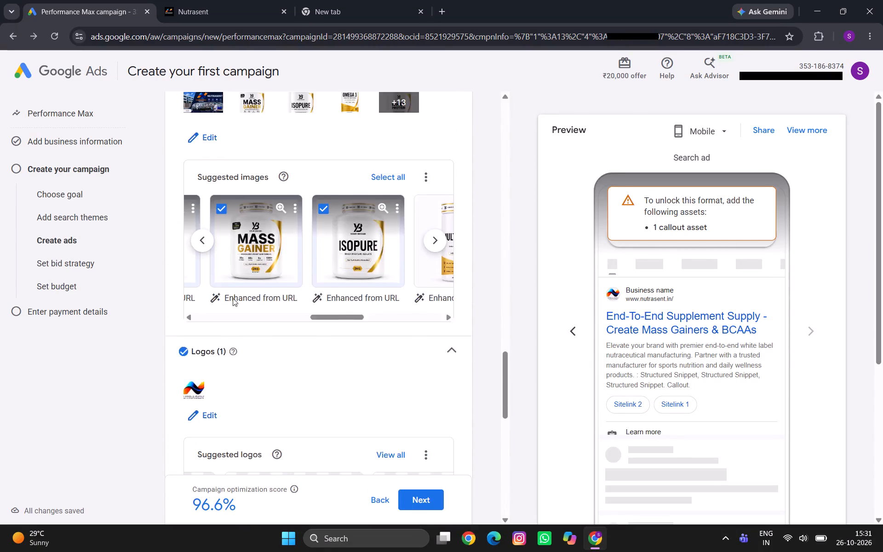
scroll(233, 298, "up", 4)
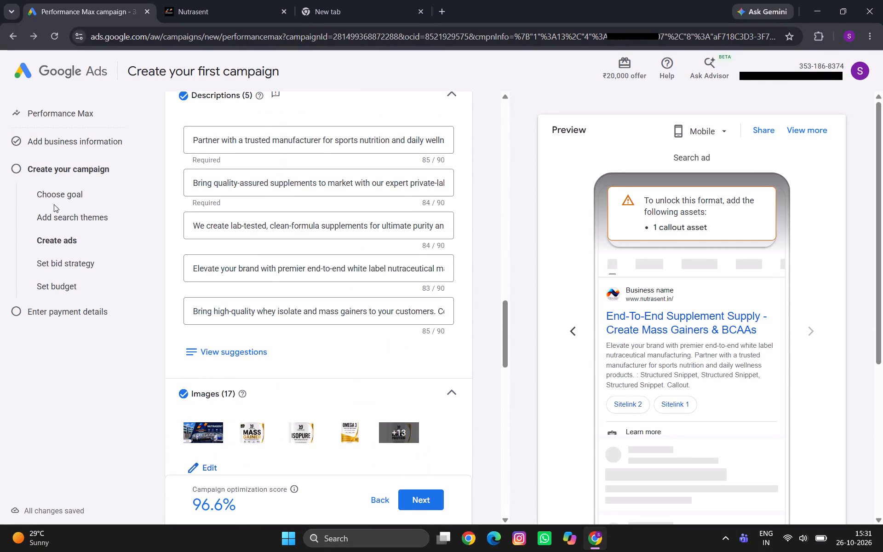
left_click(60, 215)
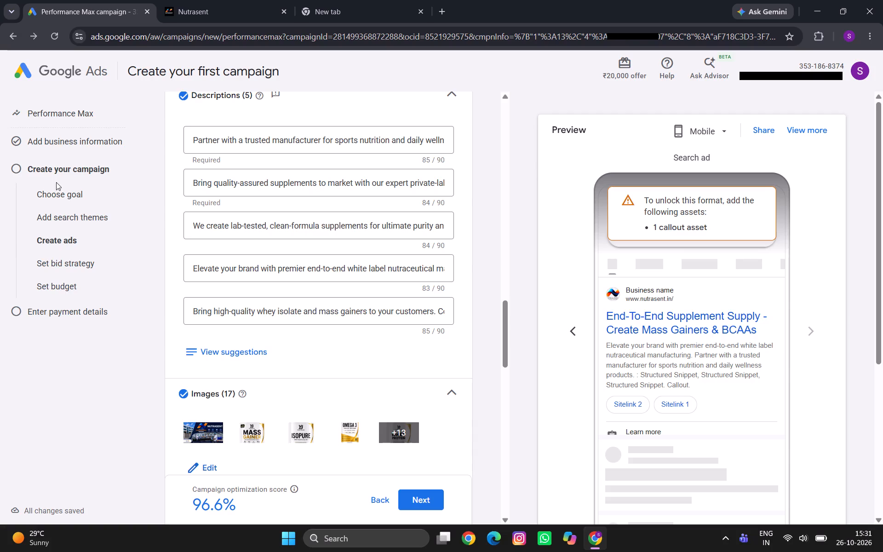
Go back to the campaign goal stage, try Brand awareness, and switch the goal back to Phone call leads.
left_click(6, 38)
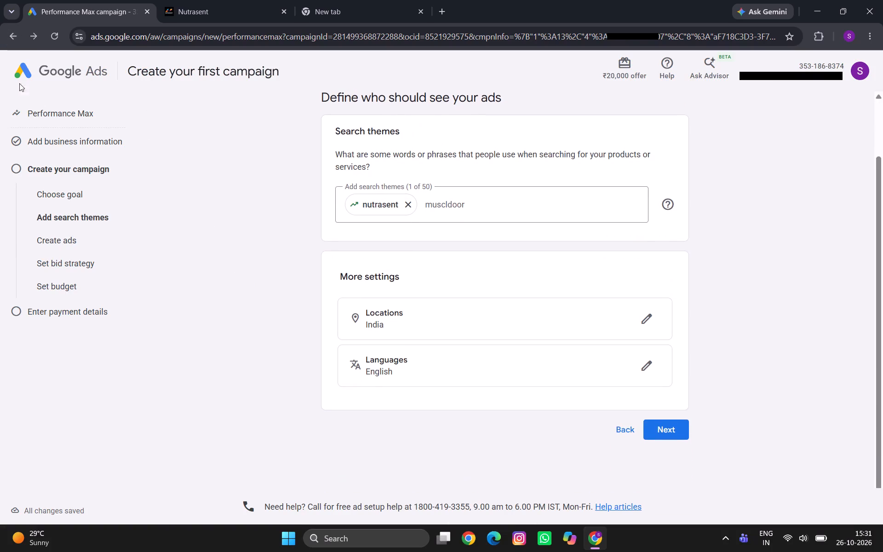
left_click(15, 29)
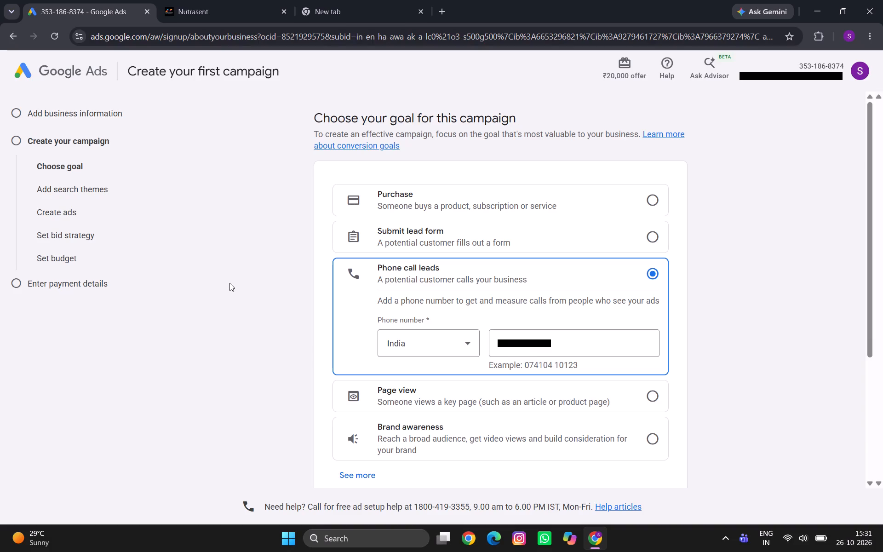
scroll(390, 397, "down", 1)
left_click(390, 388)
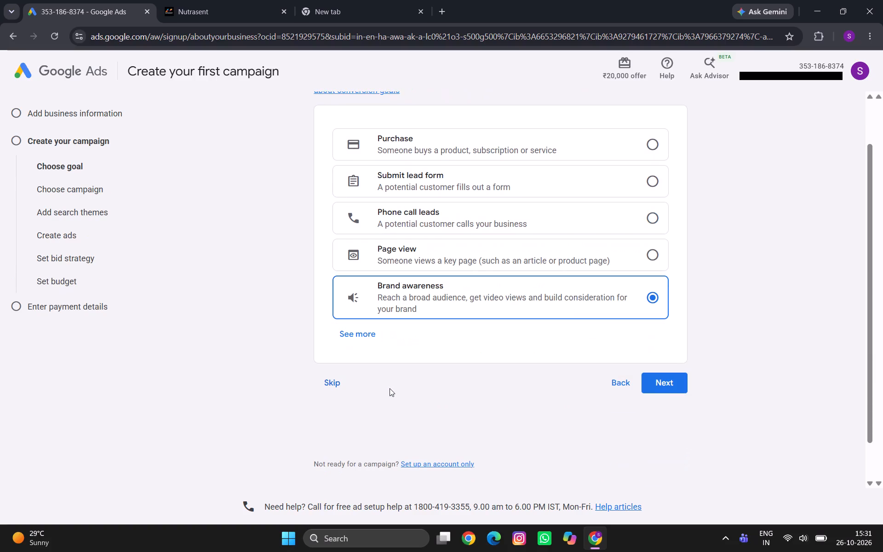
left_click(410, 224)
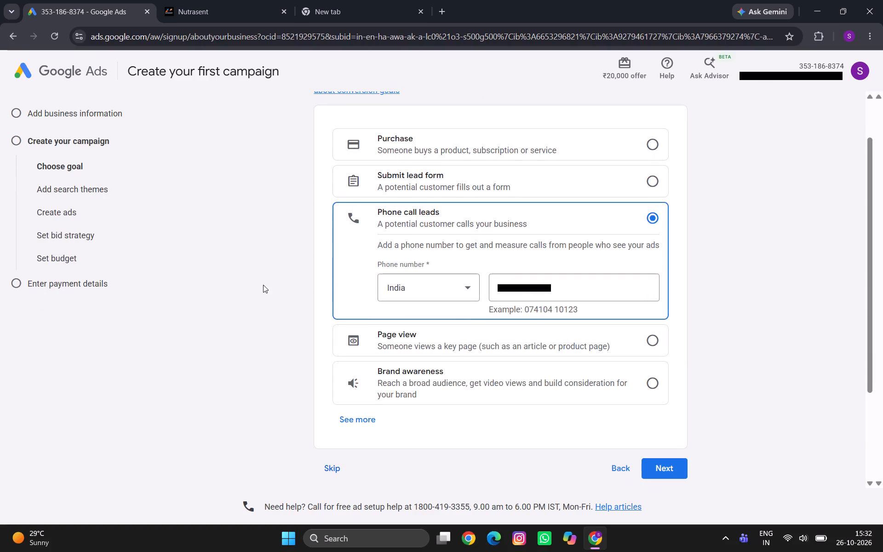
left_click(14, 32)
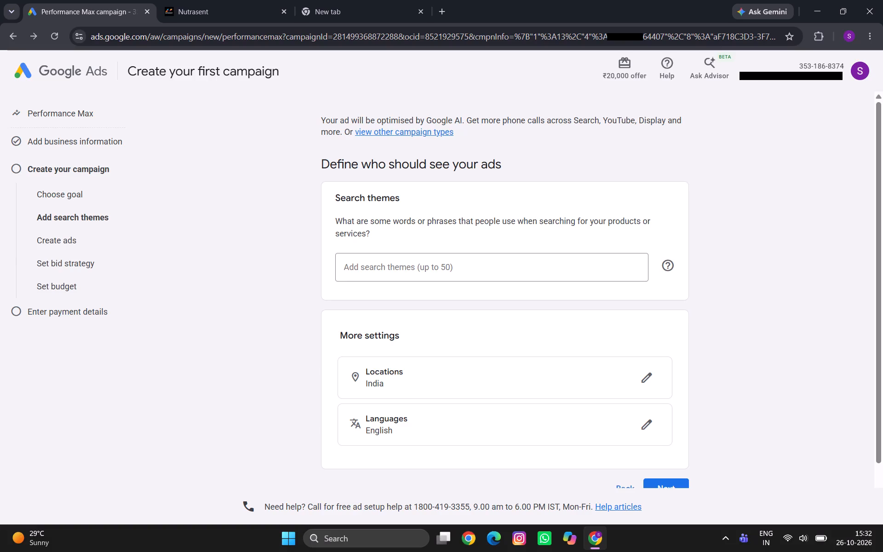
View the help explanation for search themes, open its Learn more article, and close the help.
left_click(47, 143)
left_click(399, 269)
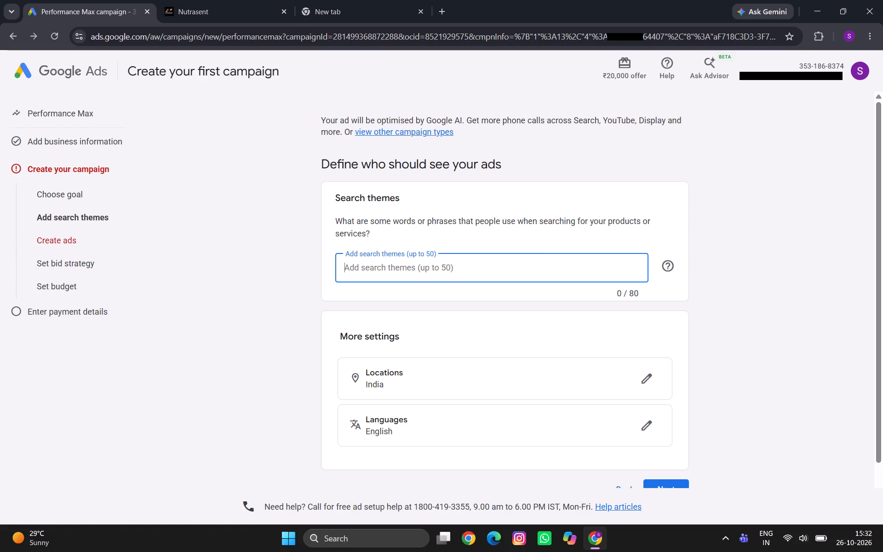
left_click(667, 264)
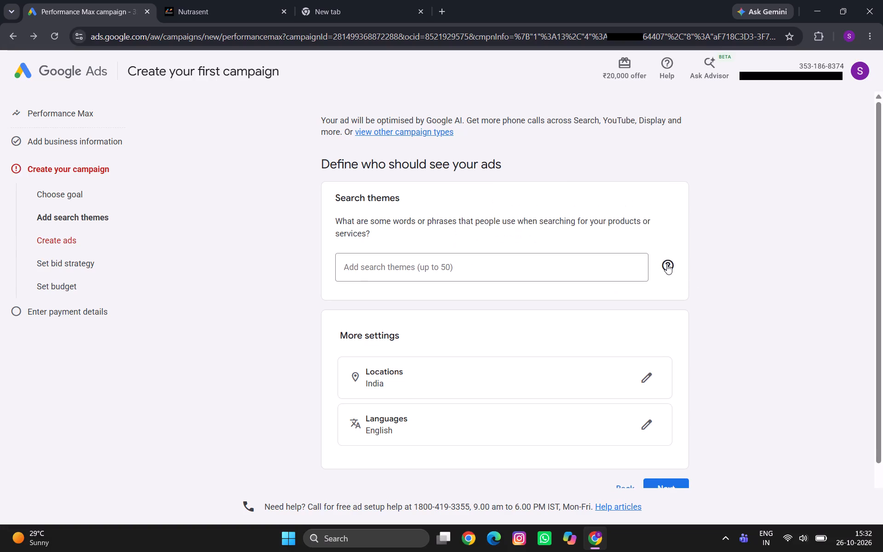
left_click(667, 264)
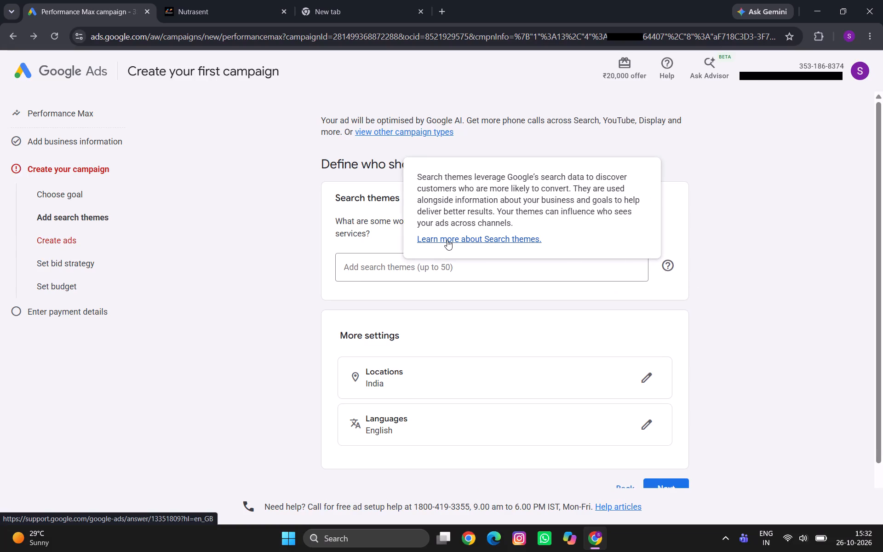
left_click(447, 240)
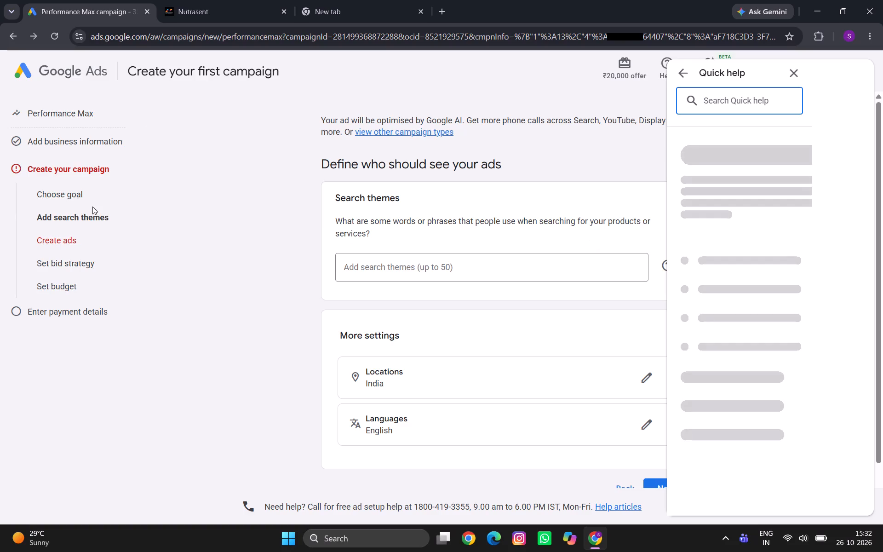
left_click(789, 70)
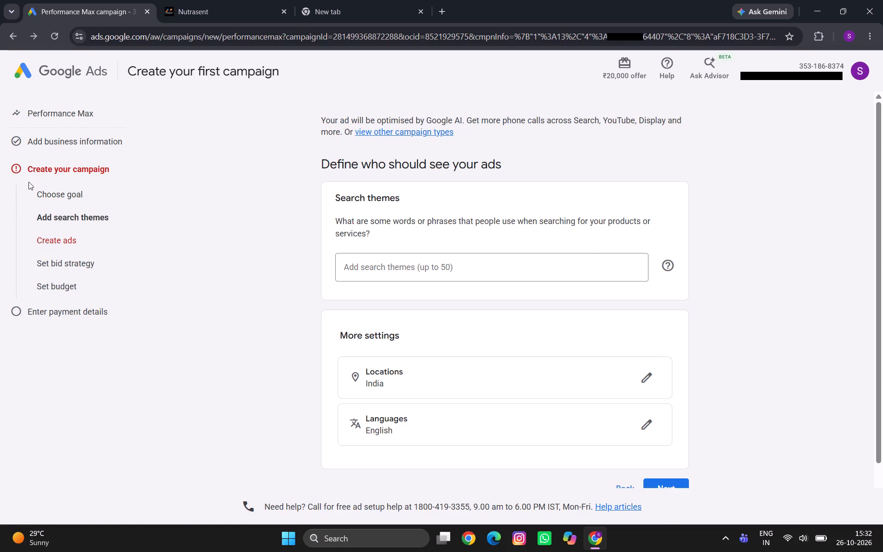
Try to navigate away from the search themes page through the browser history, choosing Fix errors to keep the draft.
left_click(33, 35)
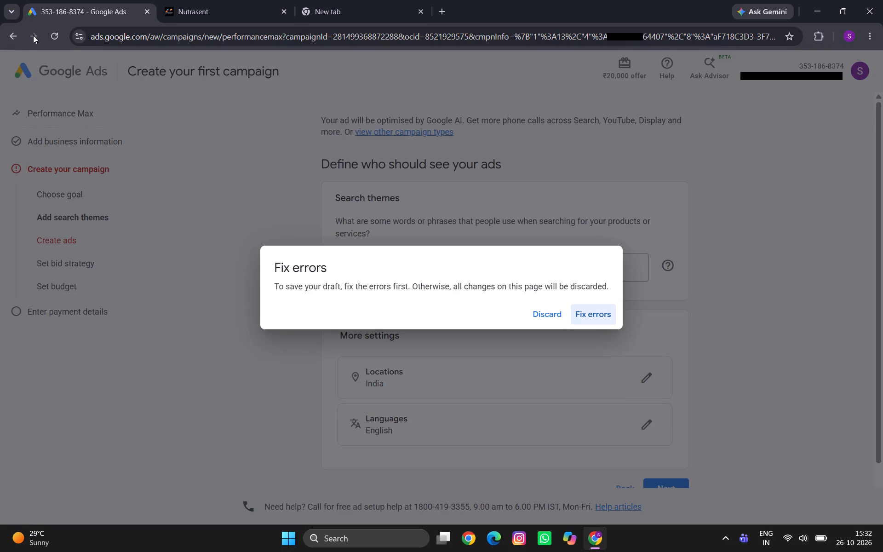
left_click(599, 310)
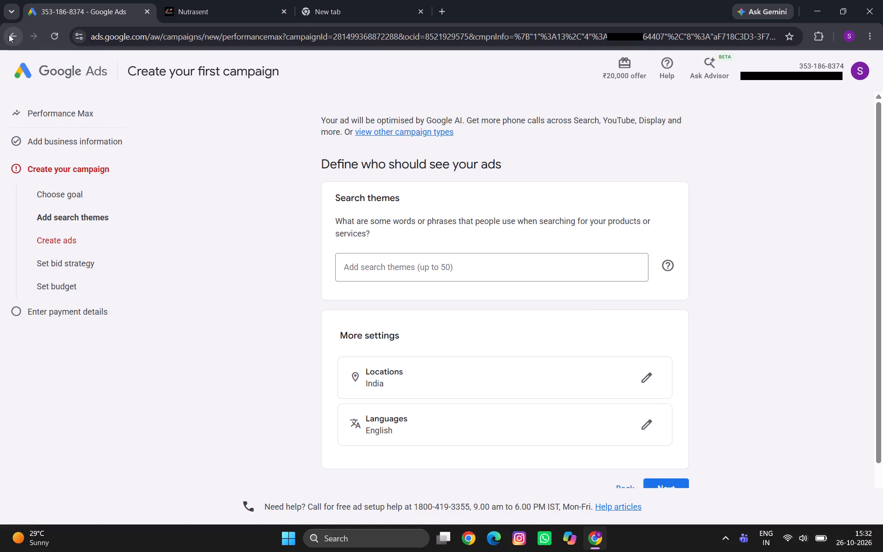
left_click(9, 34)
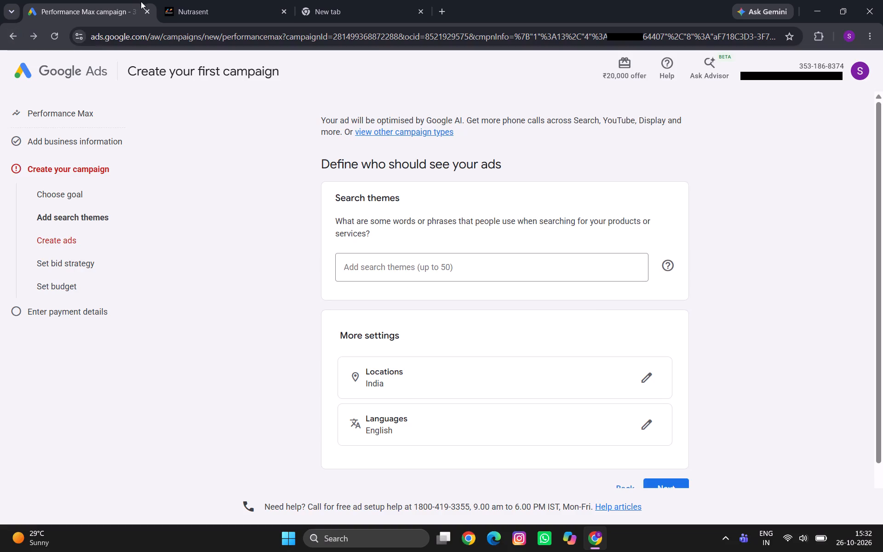
Close the campaign page, leaving the site, and reopen the latest Performance Max campaign entry from the browsing history.
left_click(144, 9)
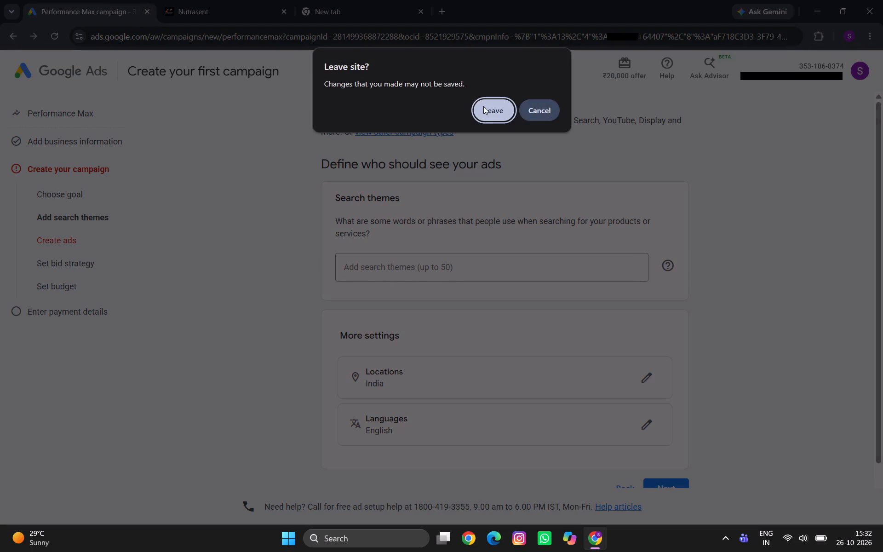
left_click(483, 106)
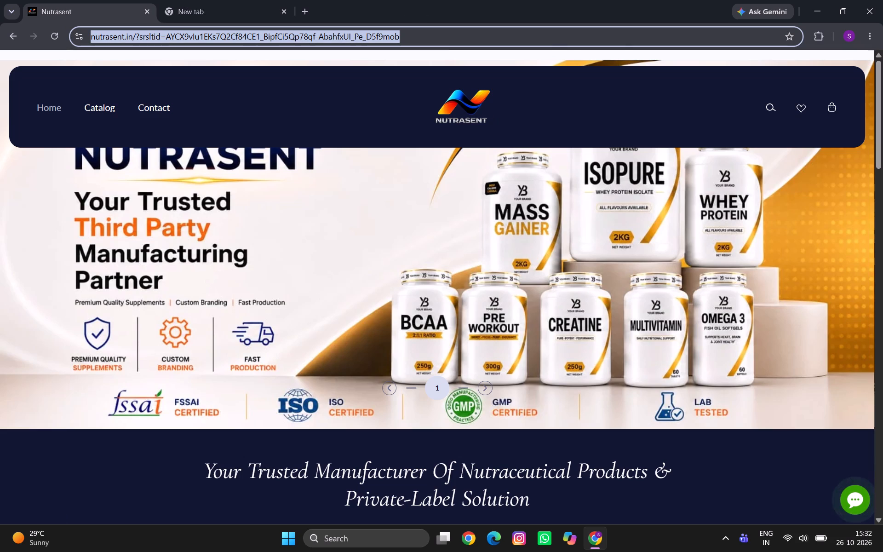
key("ctrl+h")
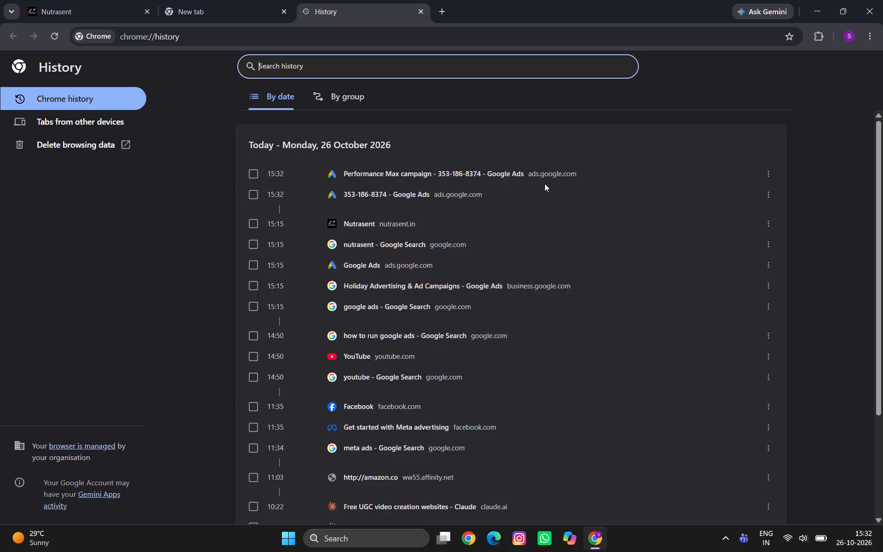
left_click(434, 173)
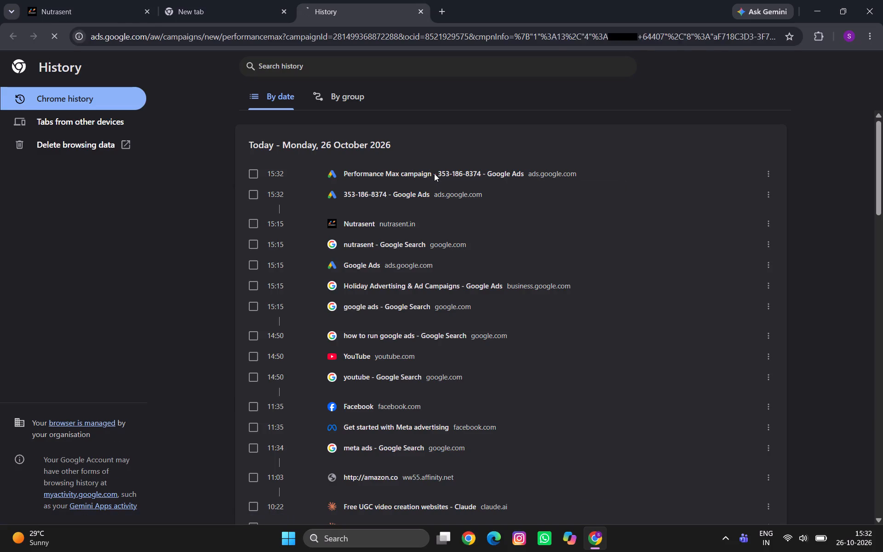
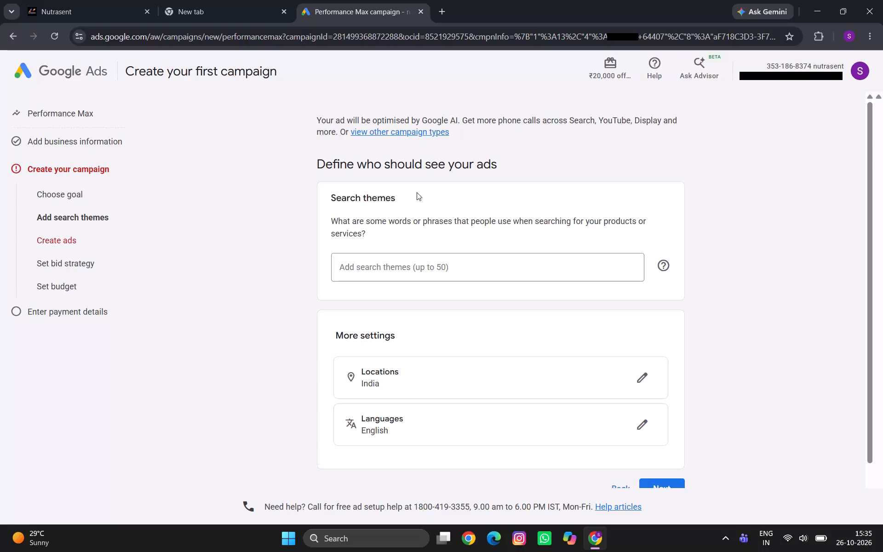
Add "Nutrasent" with a capital N as the first search theme.
left_click(409, 266)
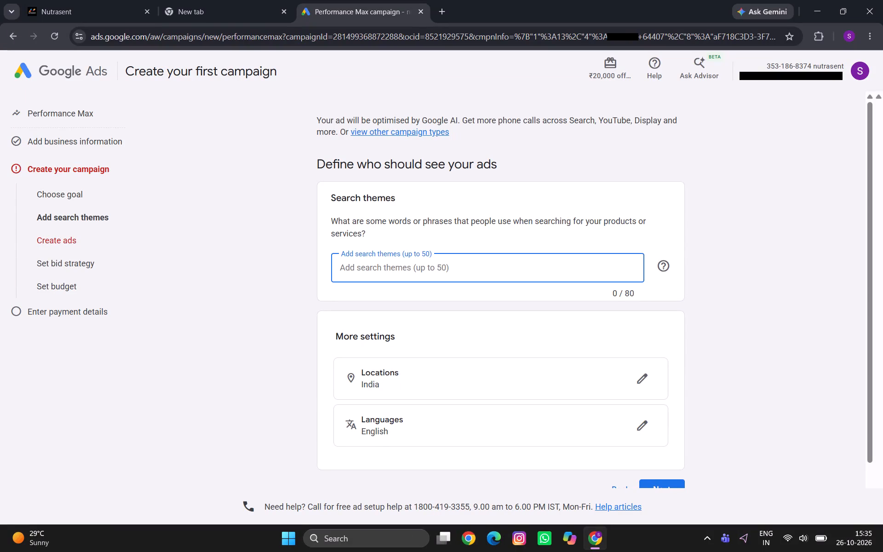
type("nu")
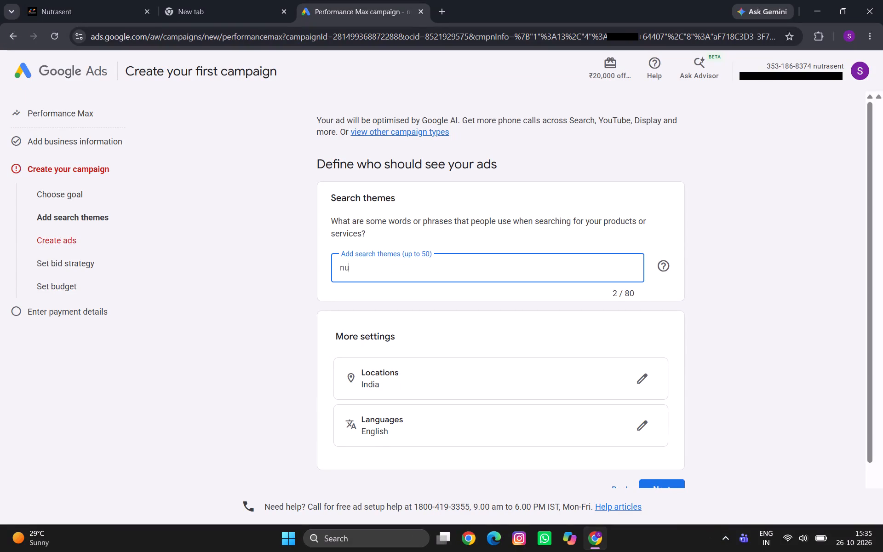
type("trasent")
key("space")
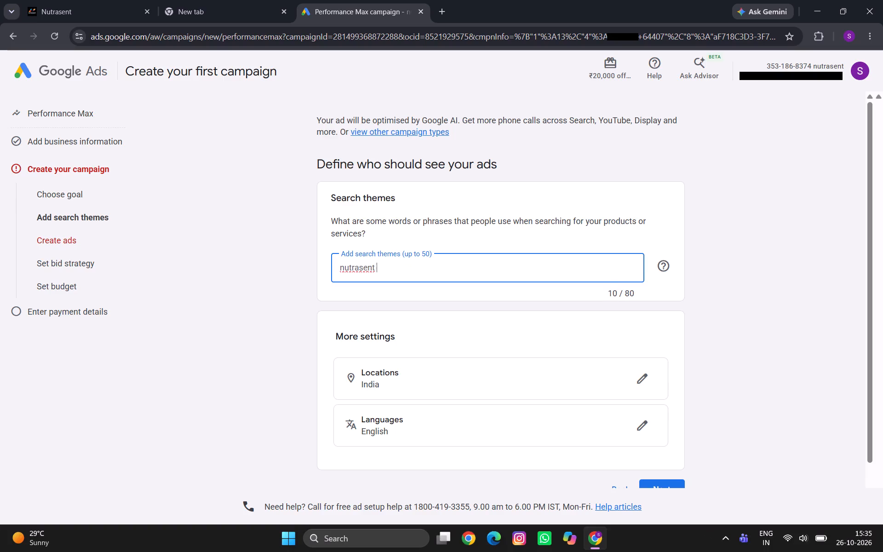
key("BackSpace")
key("BackSpace")
key("BackSpace")
key("BackSpace")
key("BackSpace")
key("BackSpace")
key("BackSpace")
key("BackSpace")
key("BackSpace")
key("BackSpace")
key("BackSpace")
key("BackSpace")
key("BackSpace")
key("BackSpace")
key("BackSpace")
key("BackSpace")
key("BackSpace")
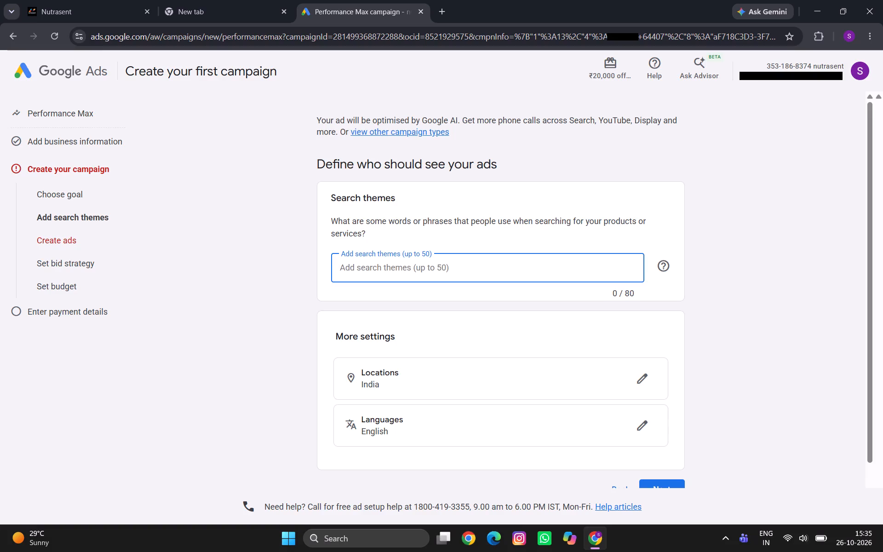
key("shift+n")
key("u")
type("trasemt")
key("space")
key("BackSpace")
key("BackSpace")
key("BackSpace")
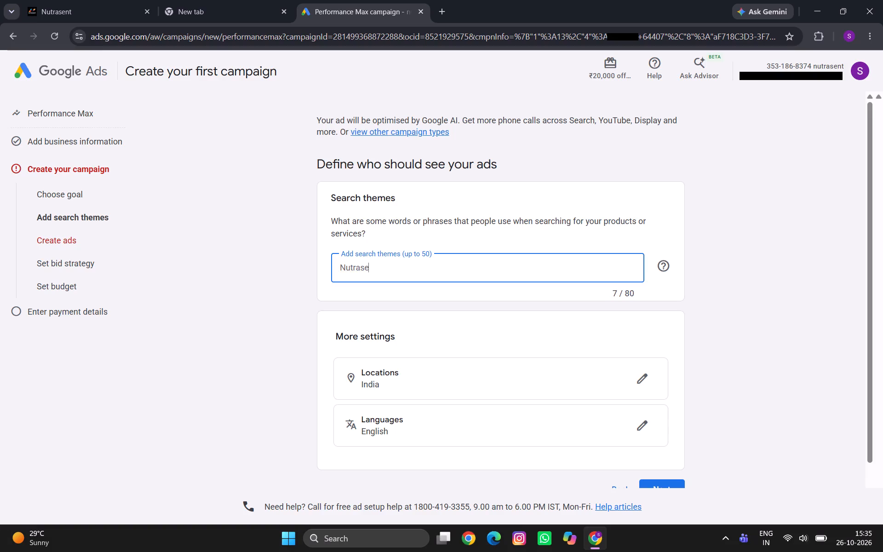
type("nt")
key("space")
key("BackSpace")
key("space")
key("Return")
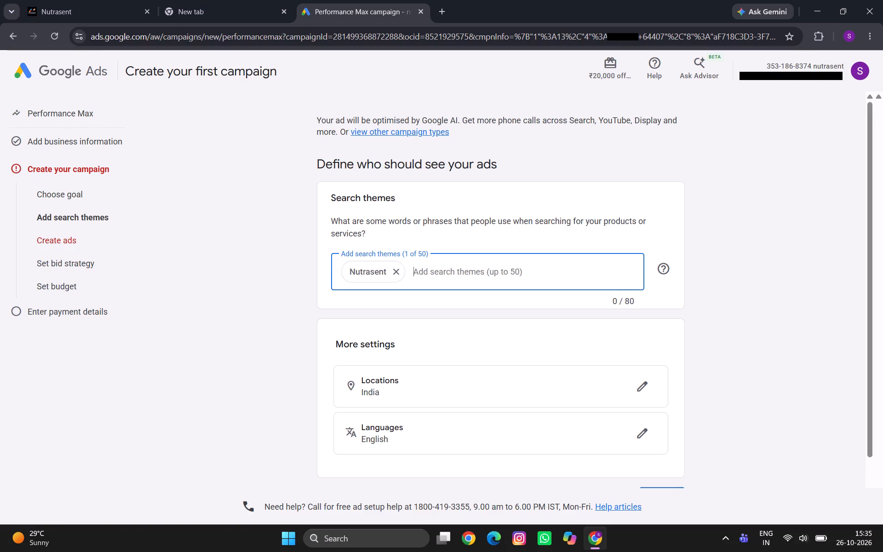
Add "muscldoor" as the second search theme, checking the word in the New tab page's search box.
key("m")
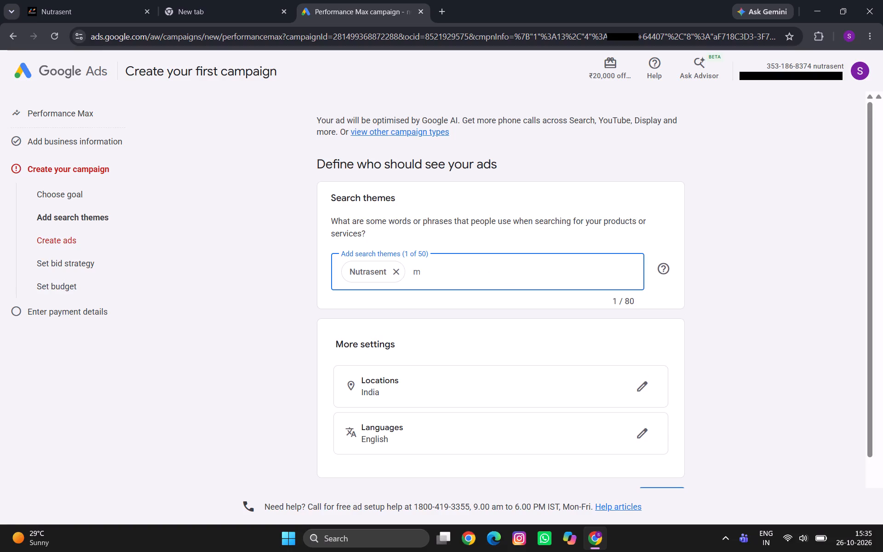
type("us")
key("c")
left_click(217, 3)
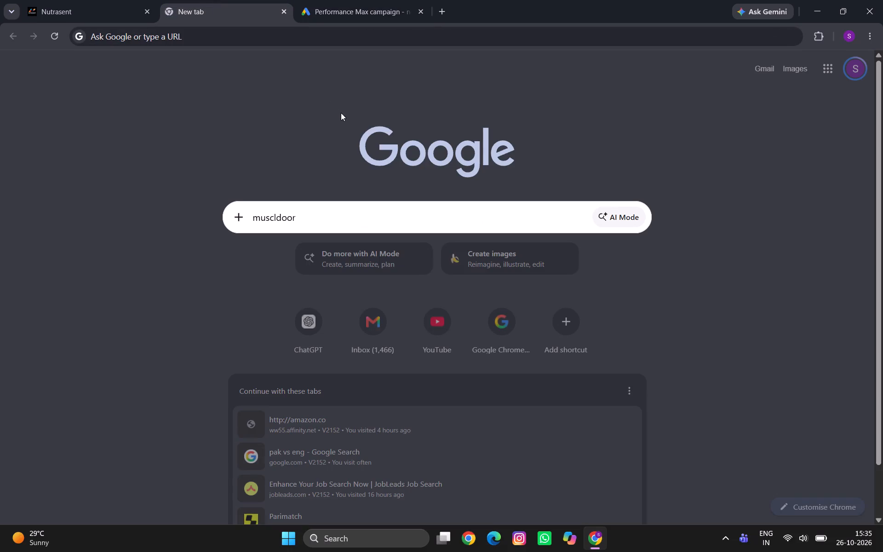
left_click(342, 0)
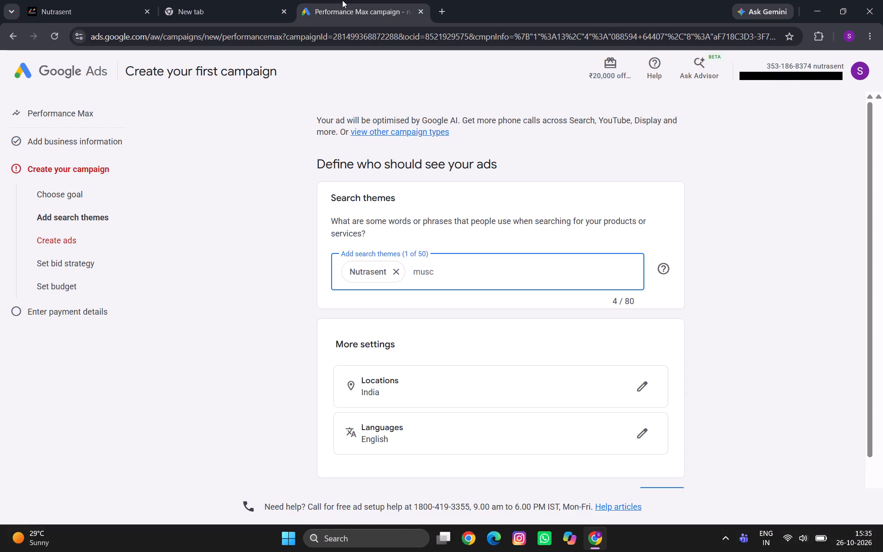
type("ldoor")
key("Return")
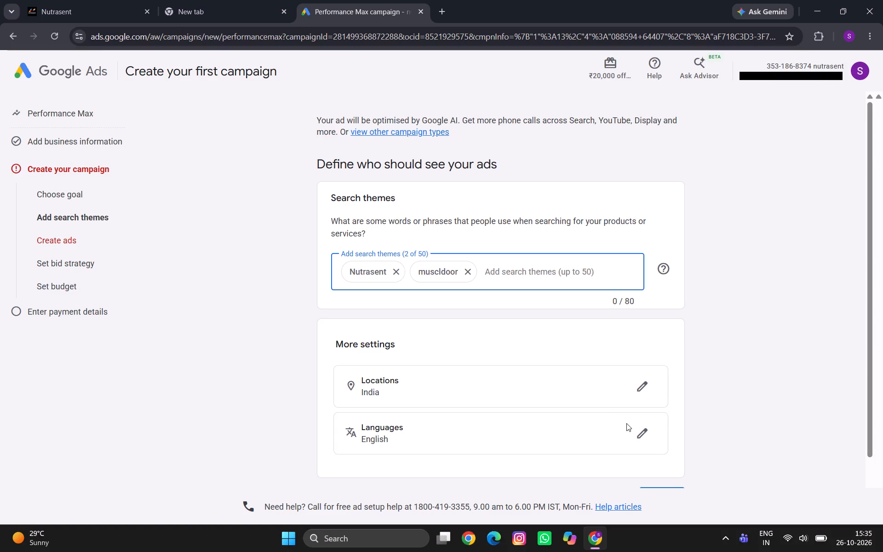
Continue from the search themes stage to the Create ads stage.
scroll(626, 423, "down", 3)
left_click(650, 432)
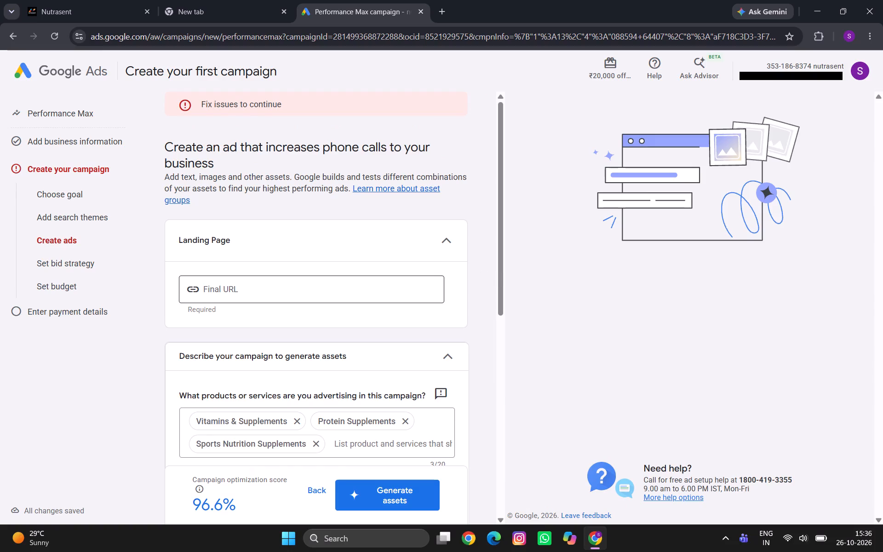
Open the landing page's Final URL for entry and switch to the Nutrasent website tab.
left_click(381, 291)
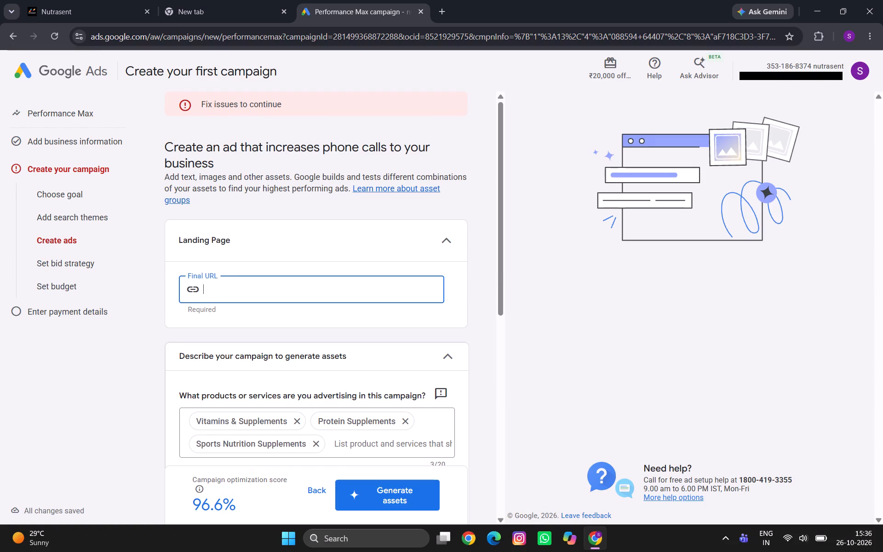
left_click(83, 0)
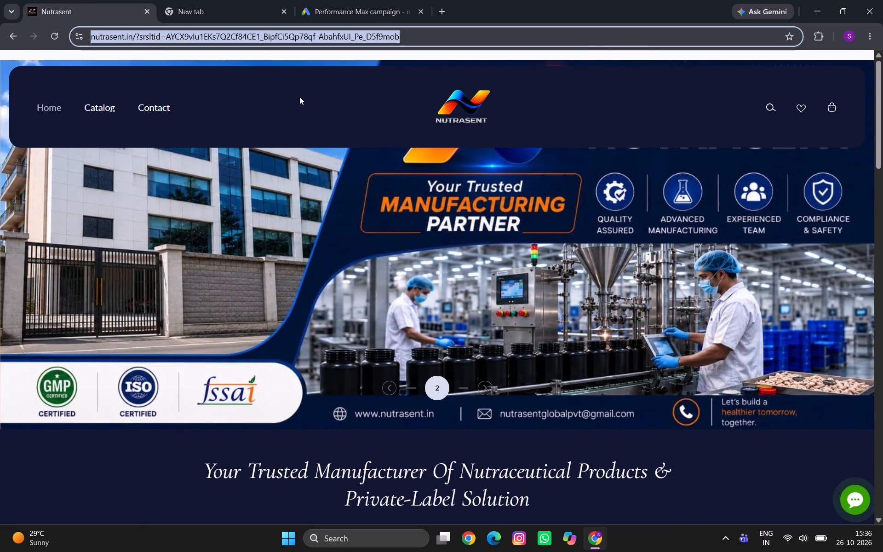
Copy the Nutrasent website's full address into the landing page's Final URL in the Performance Max campaign.
key("ctrl+c")
left_click(338, 0)
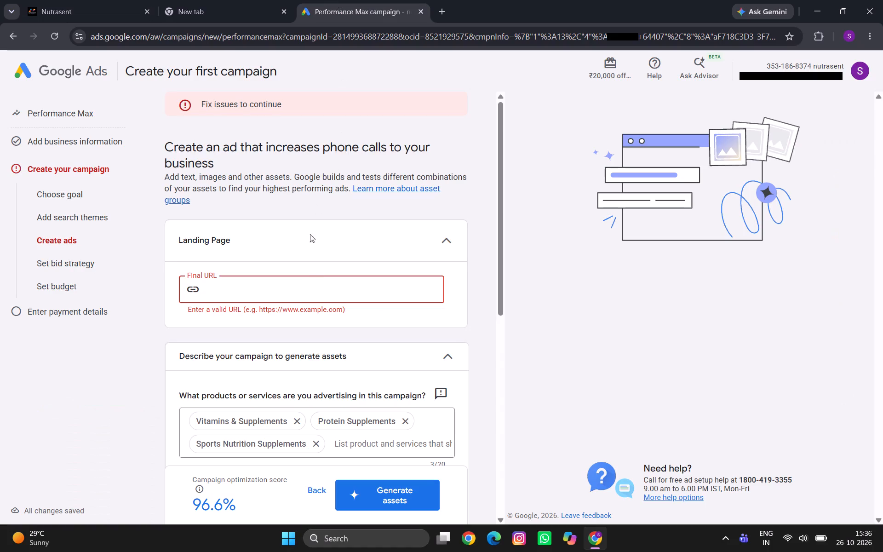
key("ctrl+v")
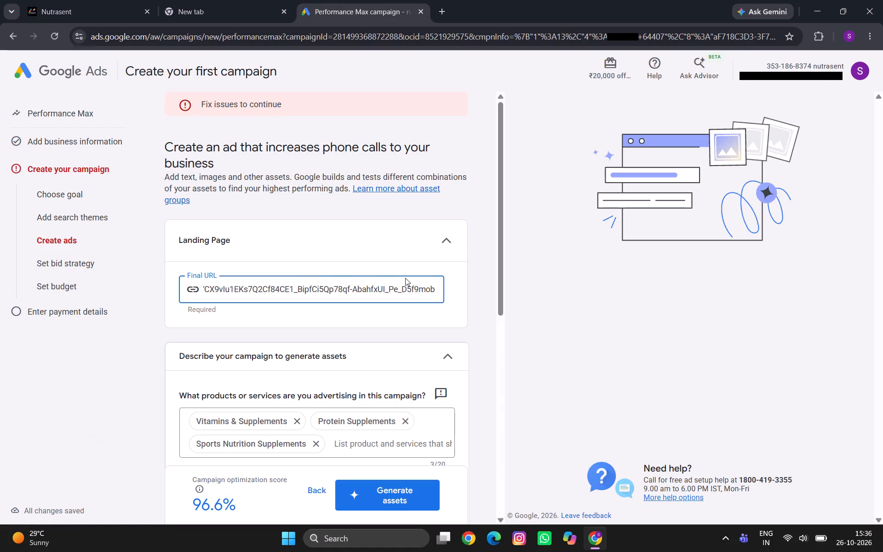
Generate the ad assets from the campaign description and the selected website, Facebook and Instagram pages, agreeing to replace the existing assets.
scroll(411, 305, "down", 4)
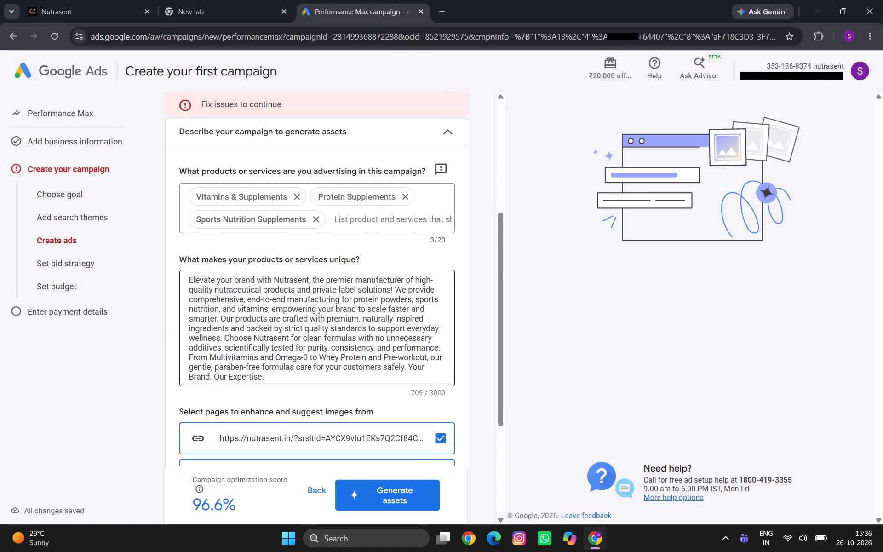
scroll(411, 305, "down", 5)
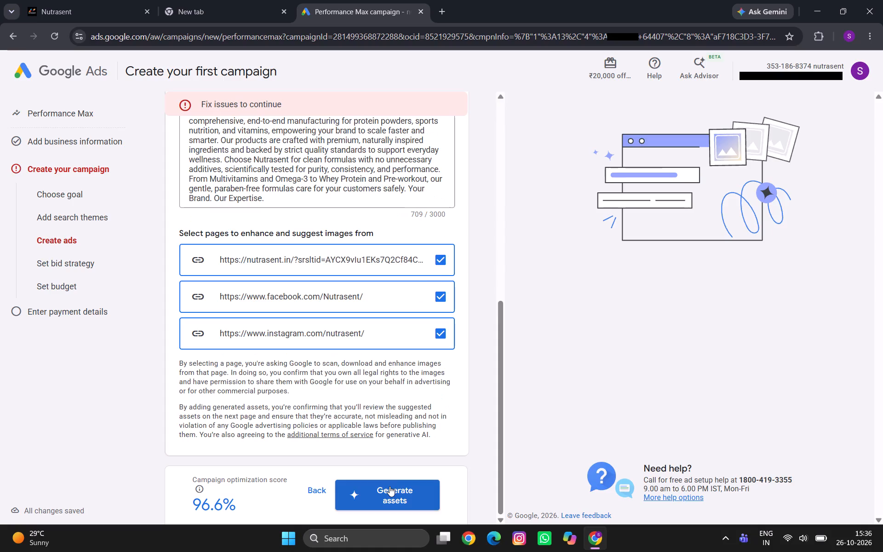
left_click(390, 486)
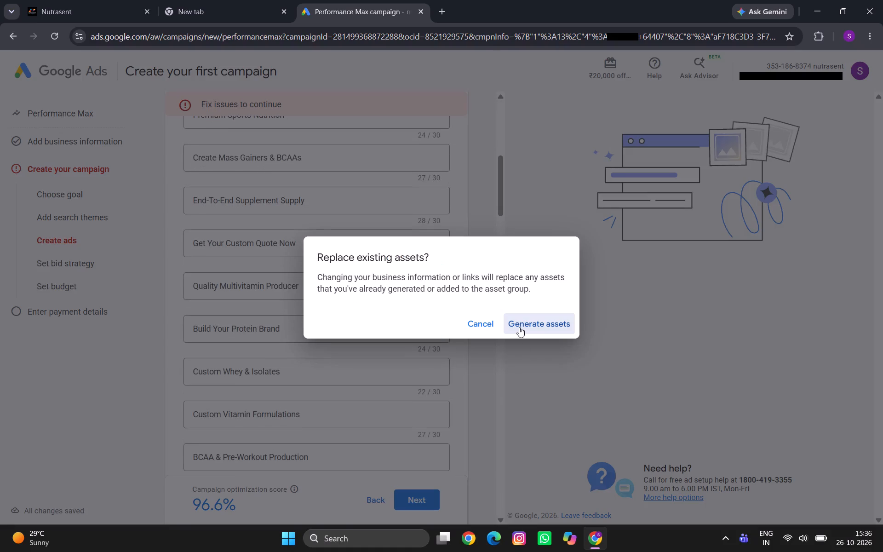
left_click(519, 327)
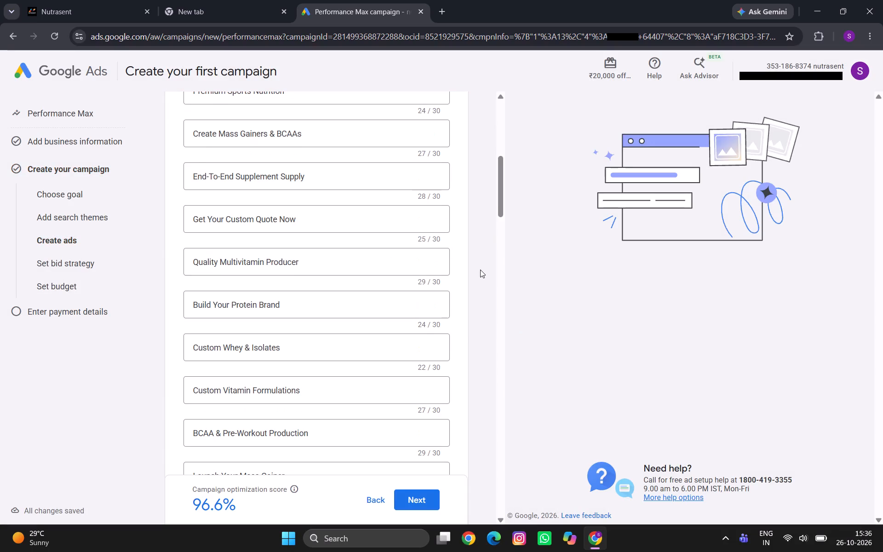
Review the asset group's headlines, descriptions, images, logos, business name and videos down to the sitelinks section.
scroll(437, 271, "down", 9)
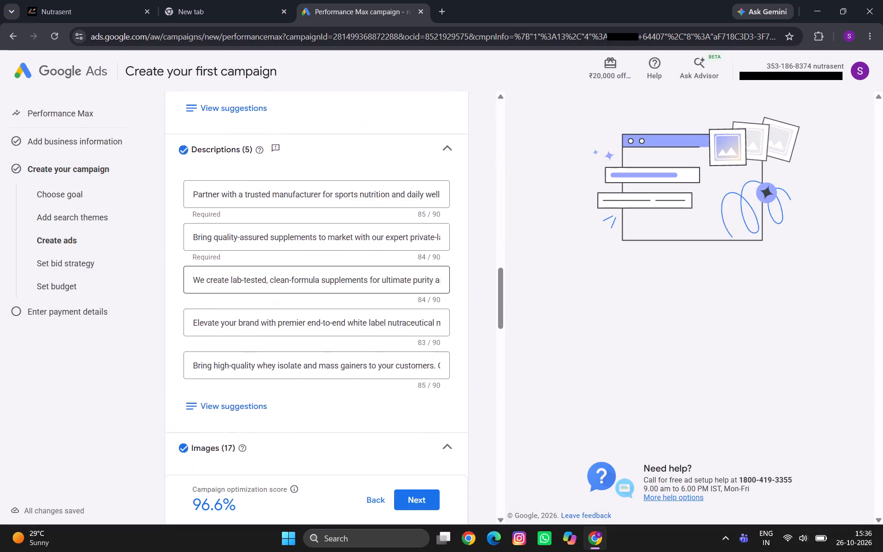
scroll(437, 271, "down", 3)
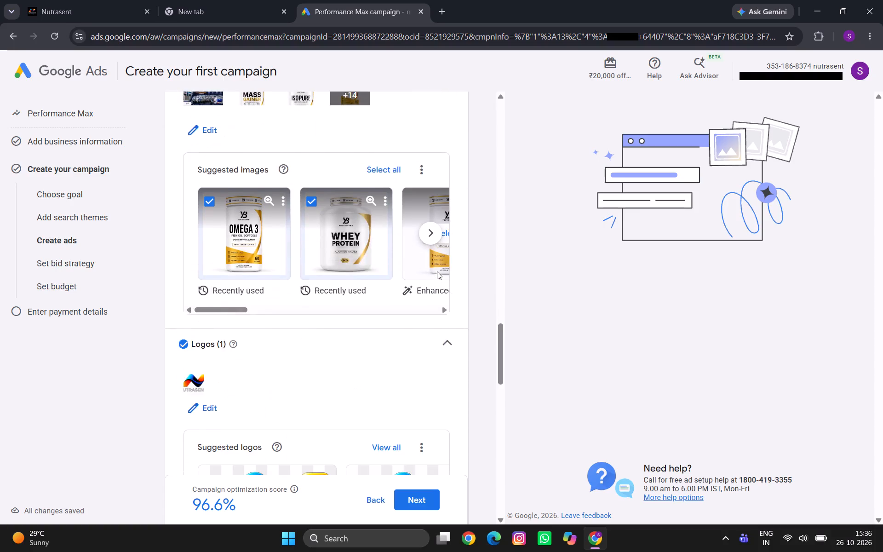
scroll(437, 271, "down", 2)
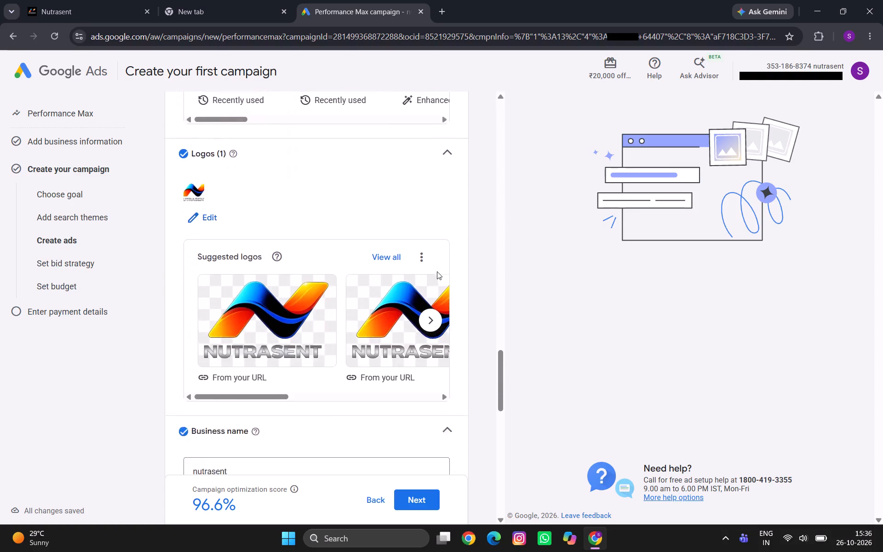
scroll(437, 271, "down", 3)
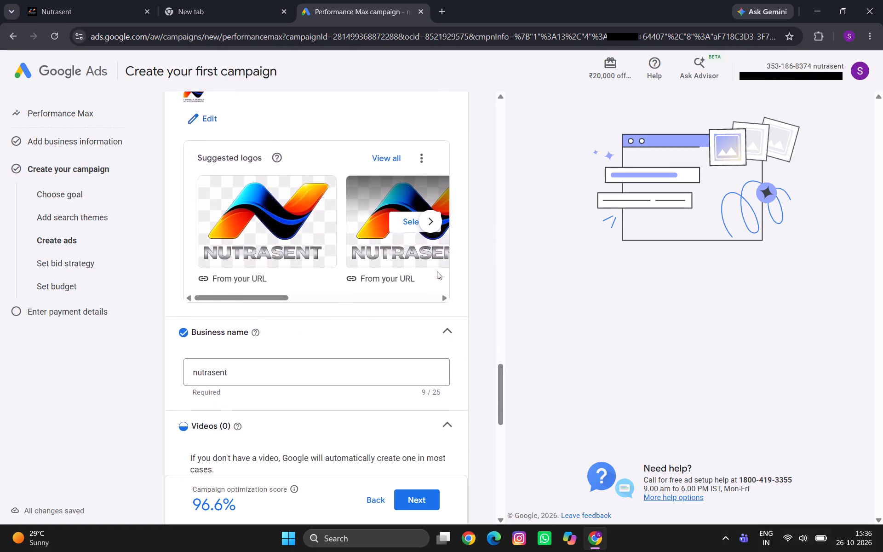
scroll(437, 271, "down", 3)
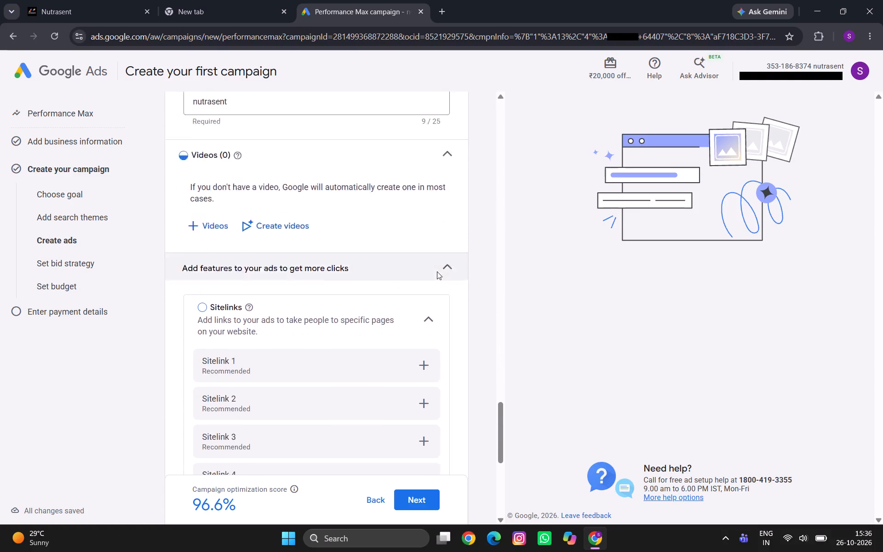
scroll(437, 271, "down", 2)
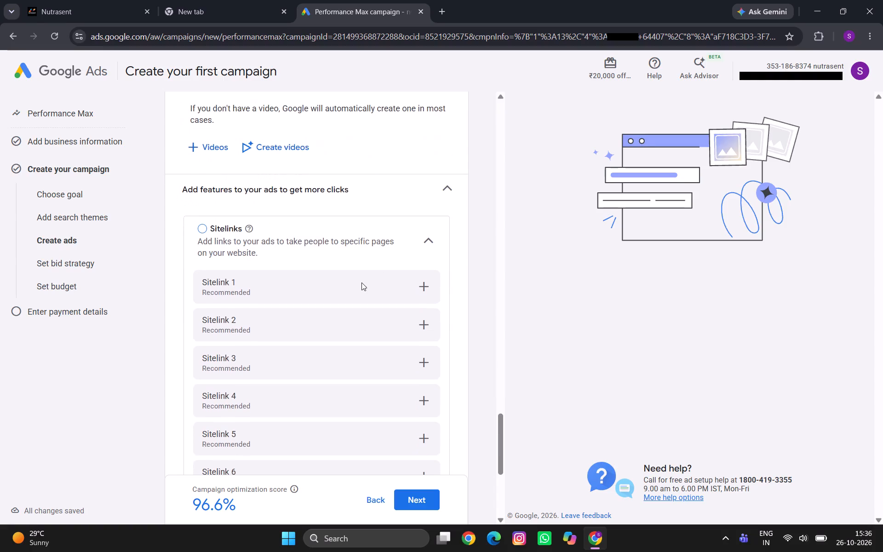
Open the editor for Sitelink 1 and set its sitelink text to "whey protein".
left_click(358, 286)
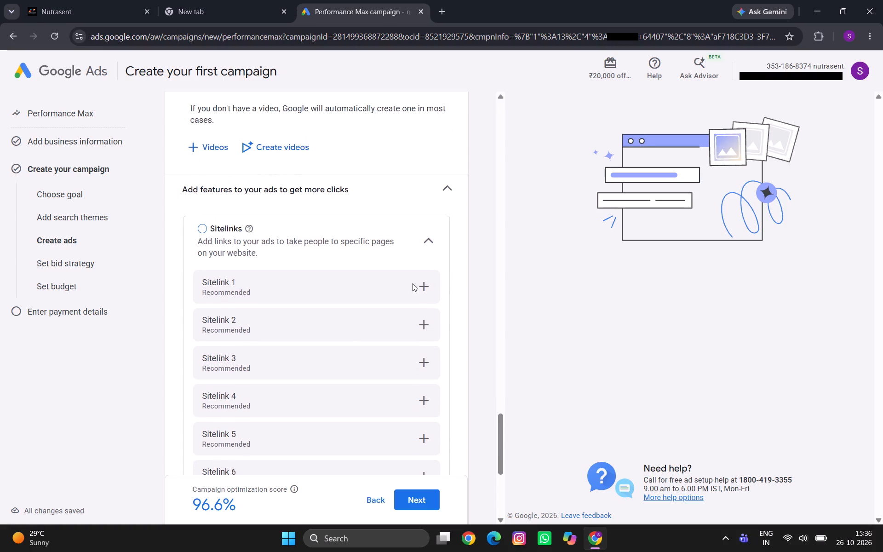
left_click(419, 283)
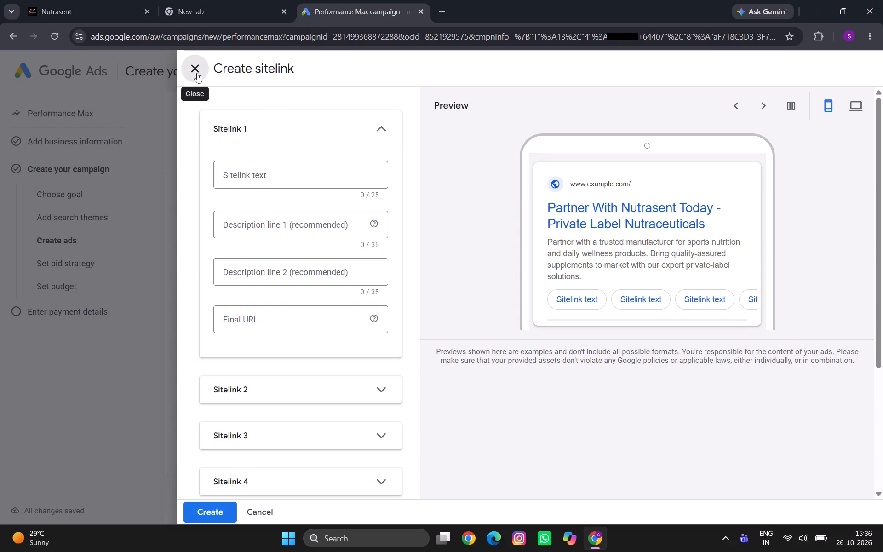
left_click(286, 175)
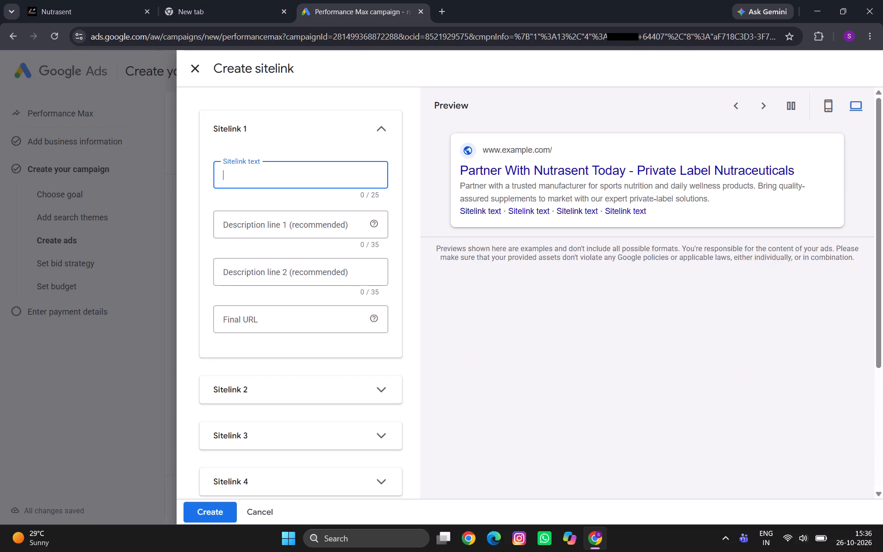
type("why")
key("BackSpace")
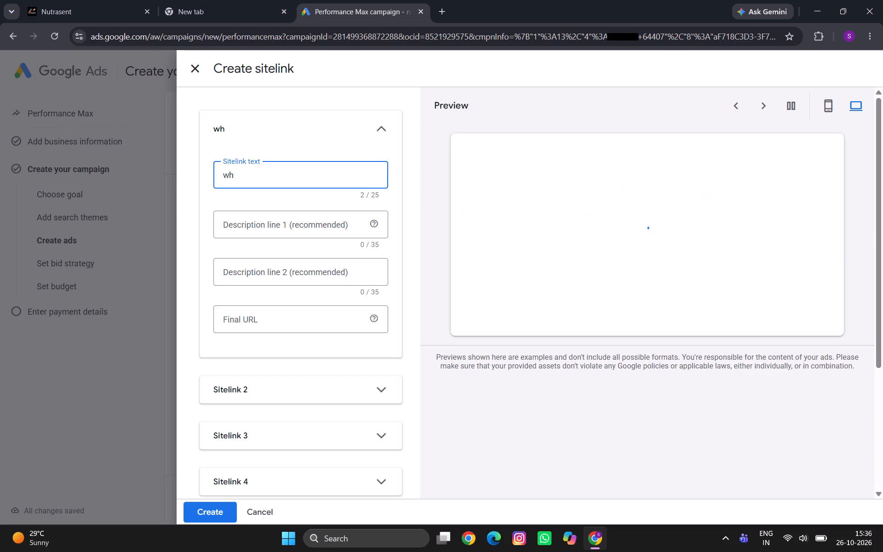
type("ey")
key("space")
type("protei")
key("n")
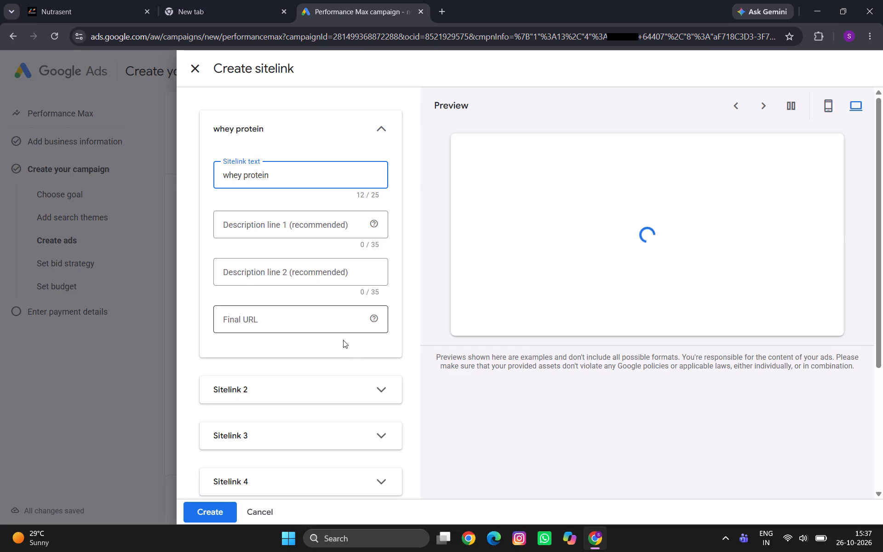
Expand Sitelink 2 and set its sitelink text to "BCAA".
left_click(346, 383)
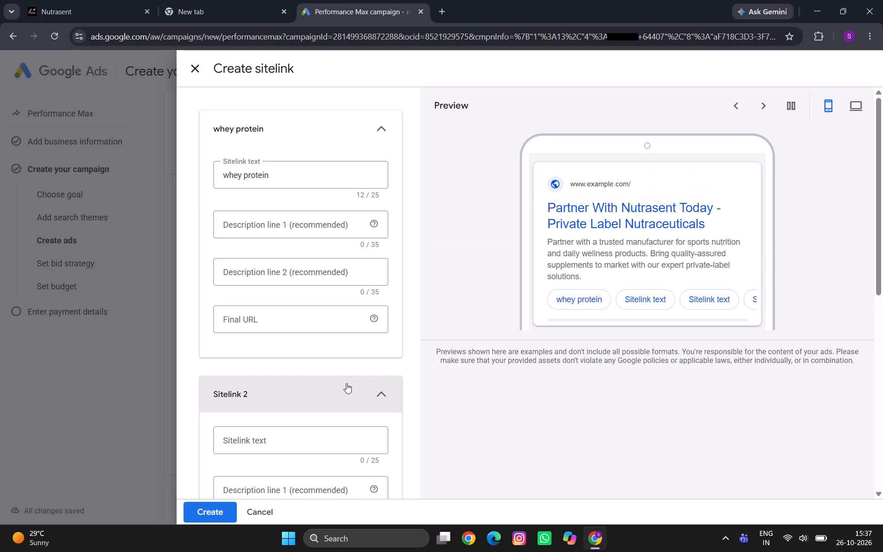
left_click(323, 439)
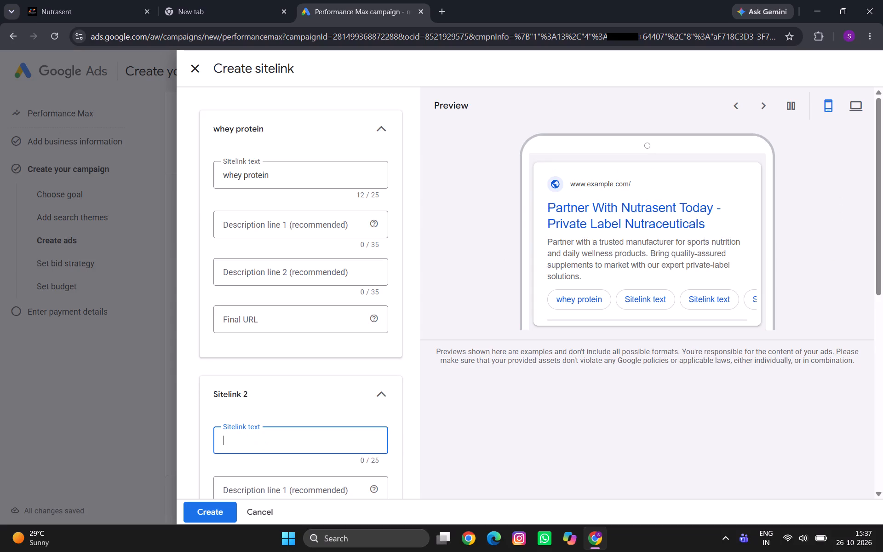
key("b")
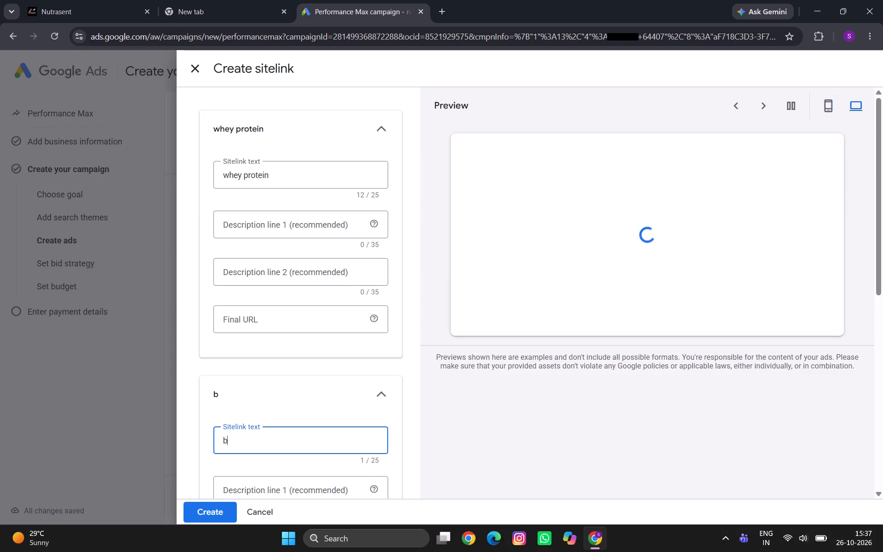
key("BackSpace")
type("BCC")
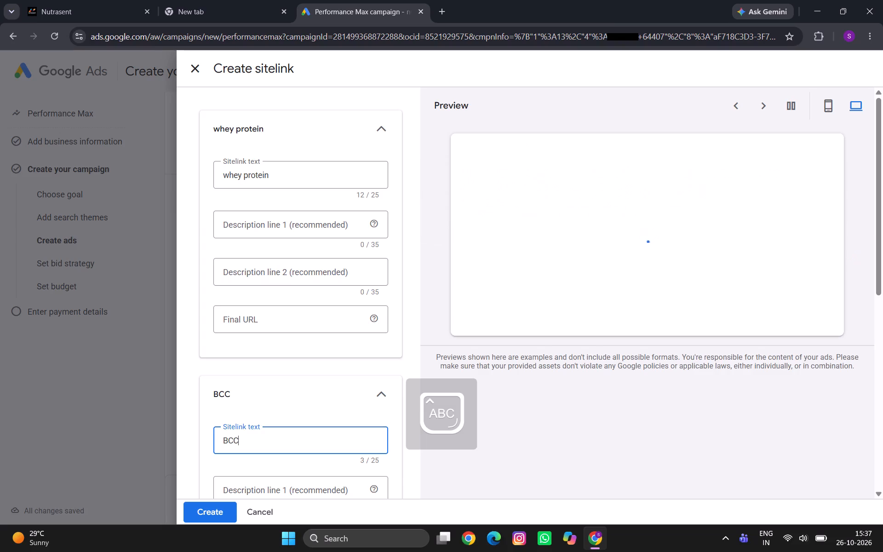
key("BackSpace")
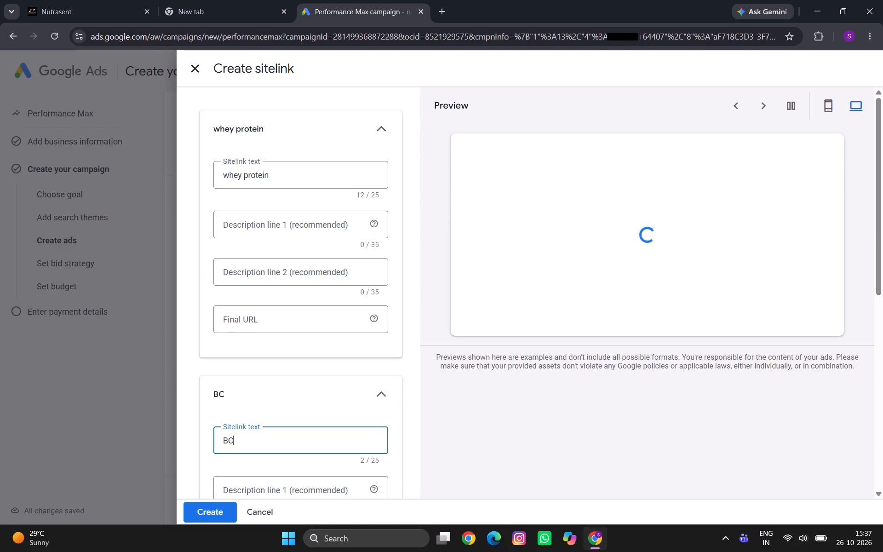
type("AA")
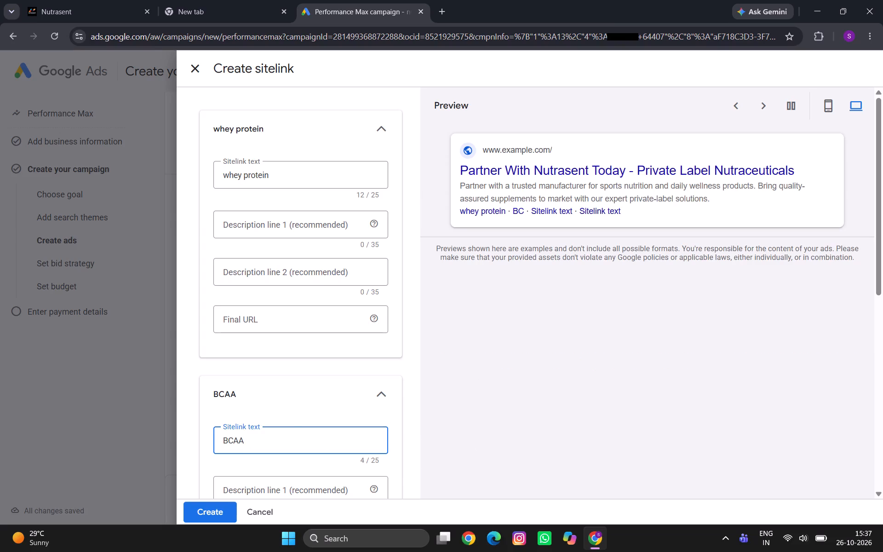
Expand Sitelink 3 and set its sitelink text to "ISO RICH".
scroll(290, 395, "down", 2)
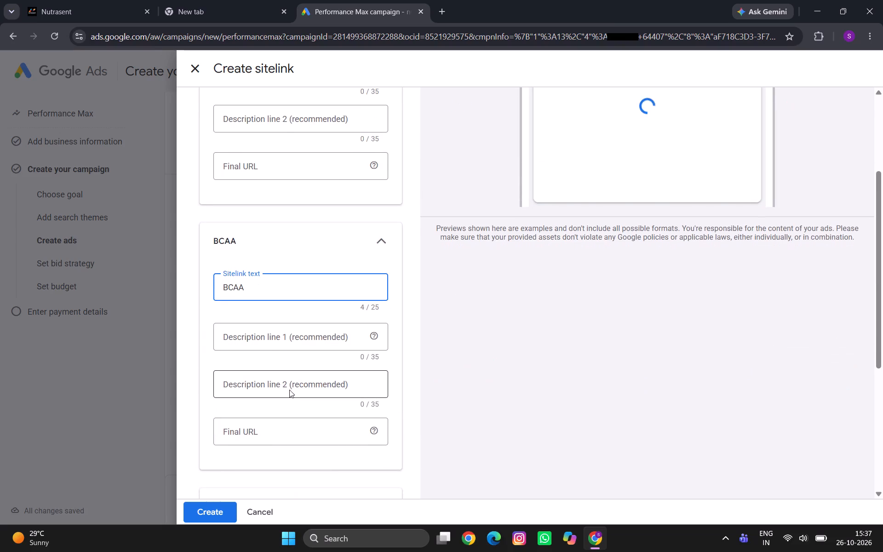
scroll(320, 349, "down", 1)
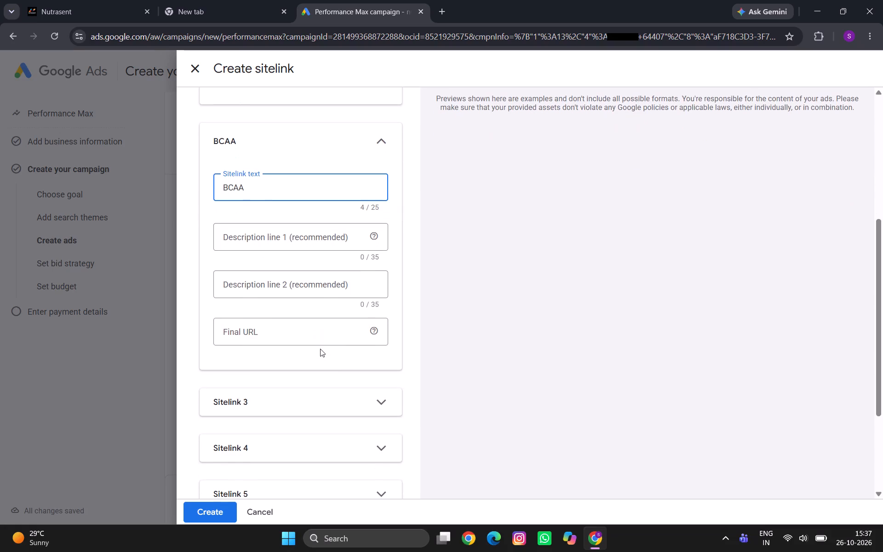
left_click(287, 400)
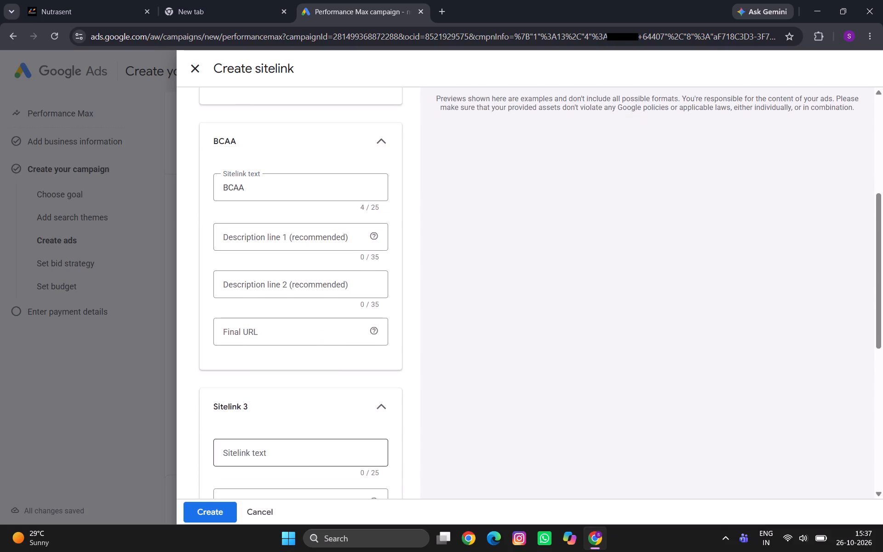
left_click(302, 454)
key("i")
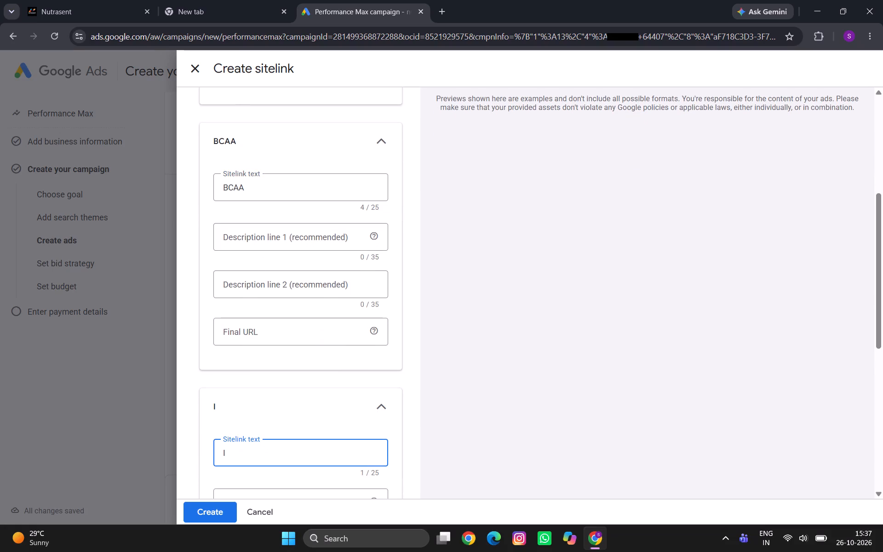
type("SO RICH")
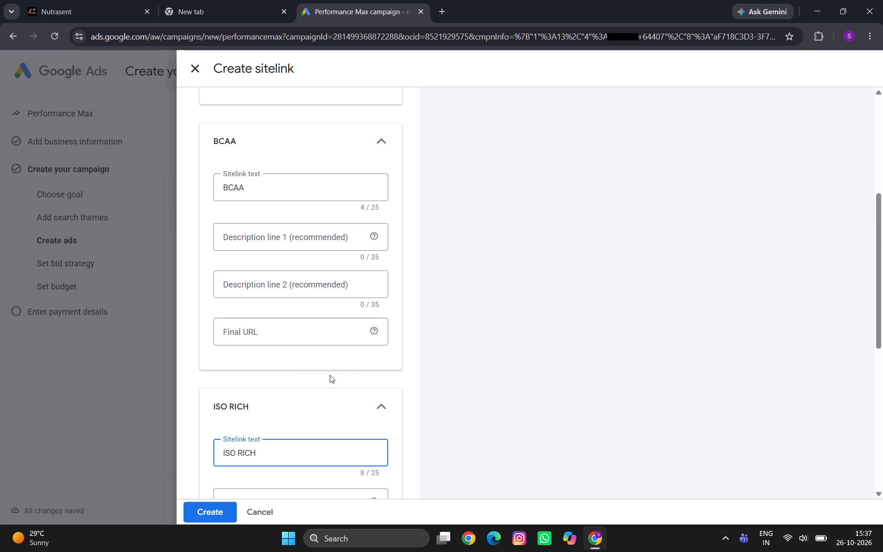
Expand Sitelink 4 and set its sitelink text to "METABOLIC GAINS".
scroll(330, 375, "down", 4)
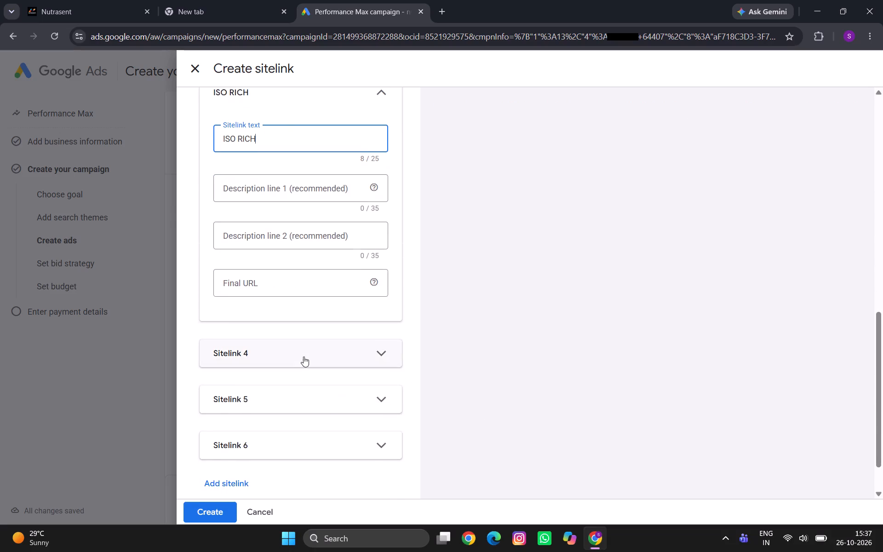
scroll(304, 356, "down", 2)
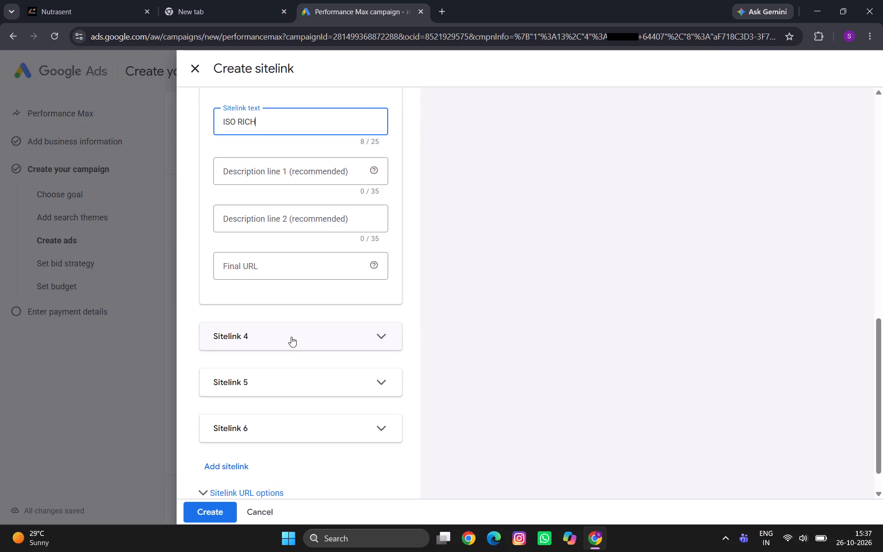
left_click(291, 337)
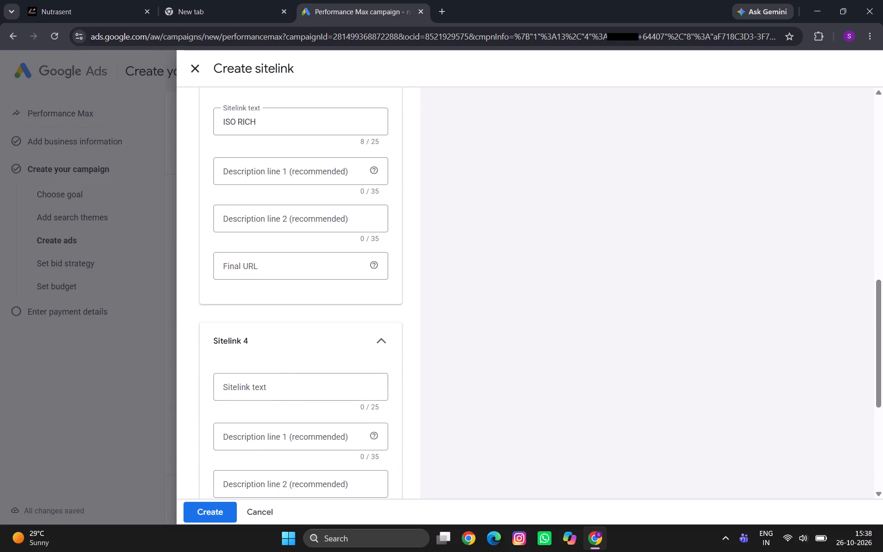
left_click(269, 385)
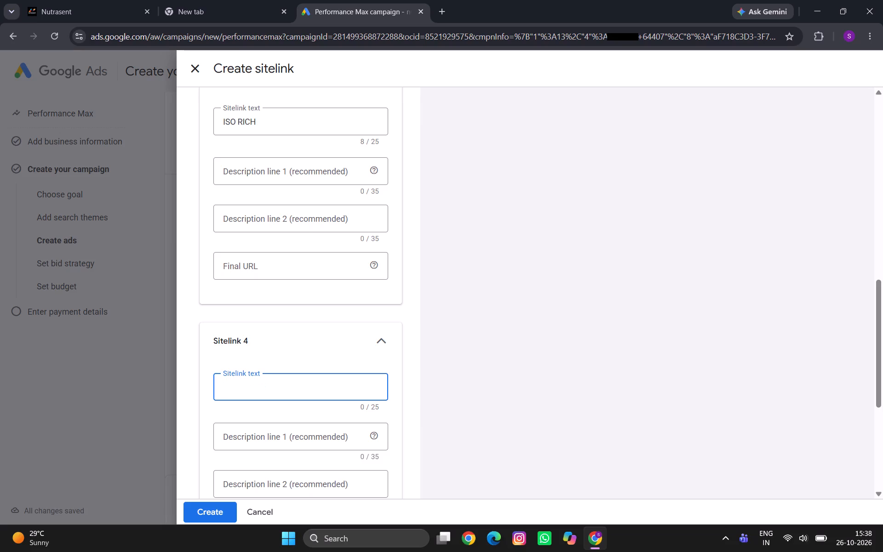
key("m")
type("ET")
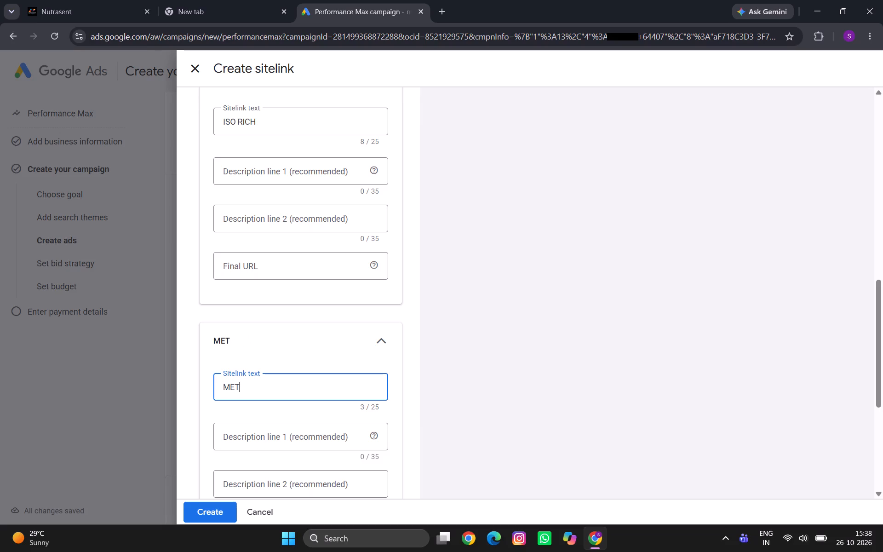
type("AB")
type("OLI")
type("C GAINS")
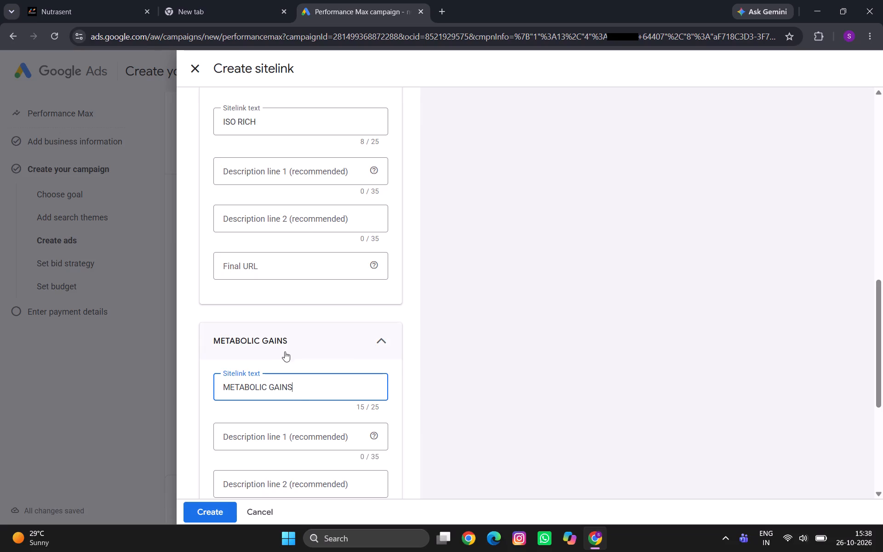
Expand Sitelink 5 and set its sitelink text to "ANABOLIC MASS GAINER".
scroll(399, 403, "down", 2)
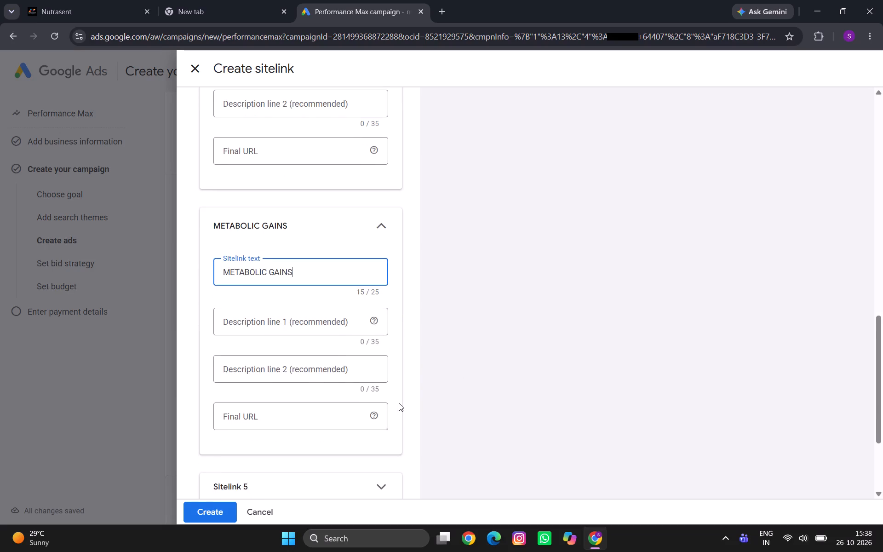
scroll(399, 403, "down", 1)
left_click(351, 426)
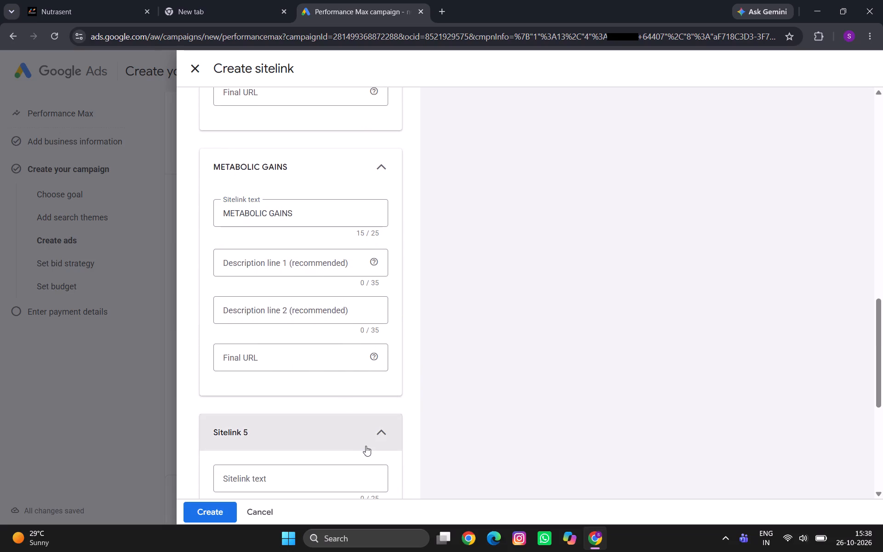
left_click(310, 479)
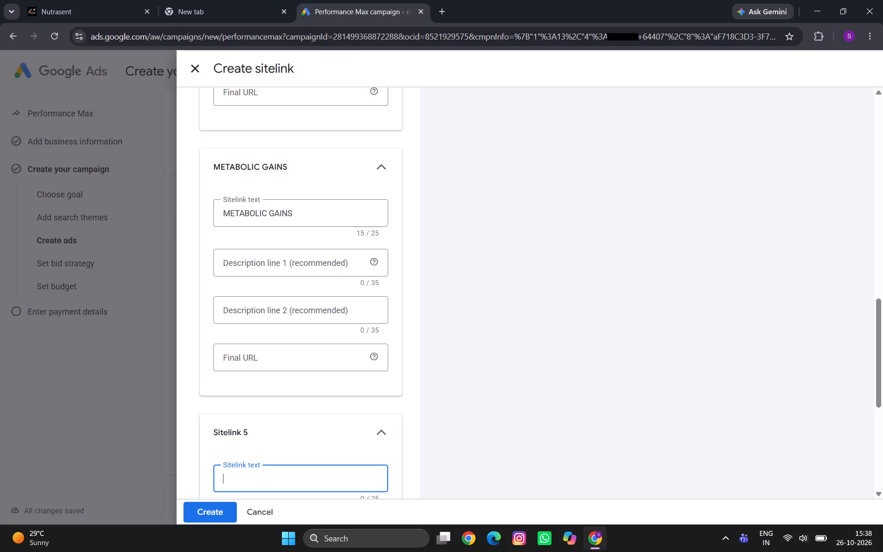
type("ANA")
key("b")
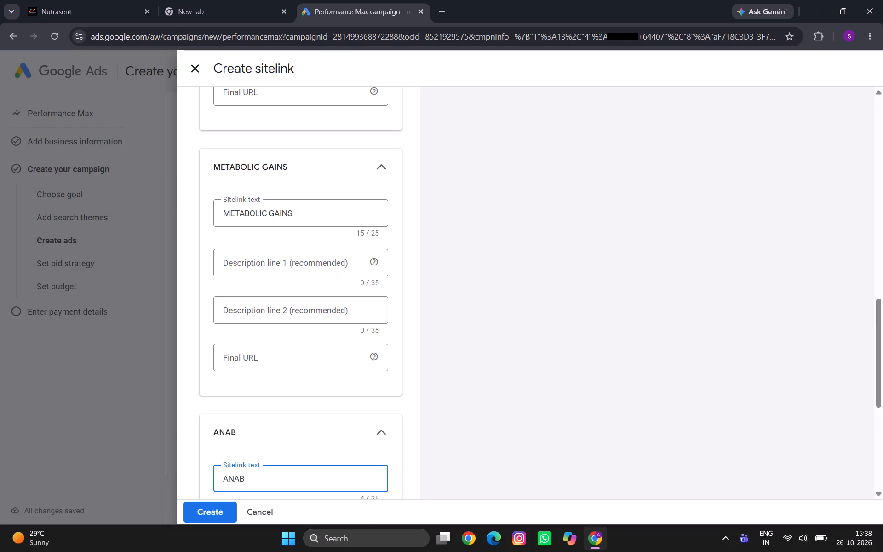
type("OLIC")
key("space")
type("MASS G")
type("AINER")
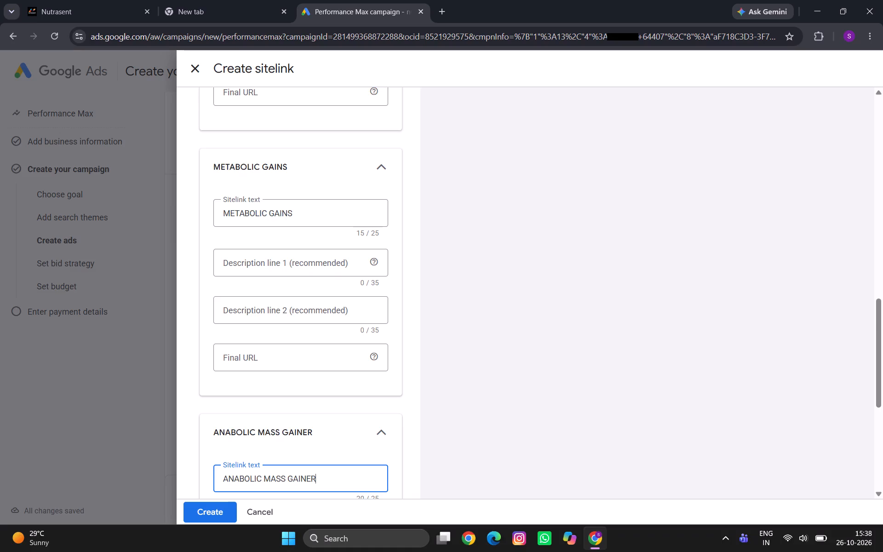
Expand Sitelink 6 and set its sitelink text to "CREATINE".
scroll(340, 450, "down", 3)
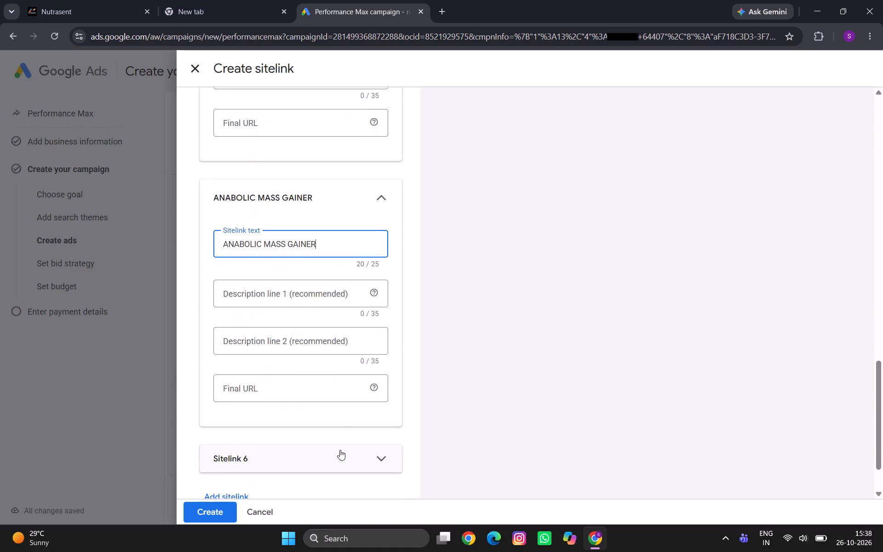
scroll(340, 450, "down", 1)
left_click(304, 404)
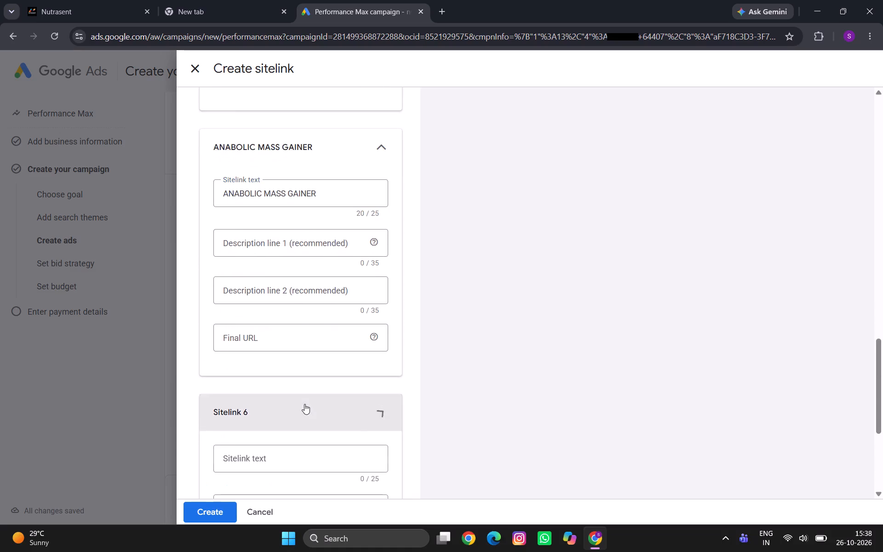
left_click(308, 460)
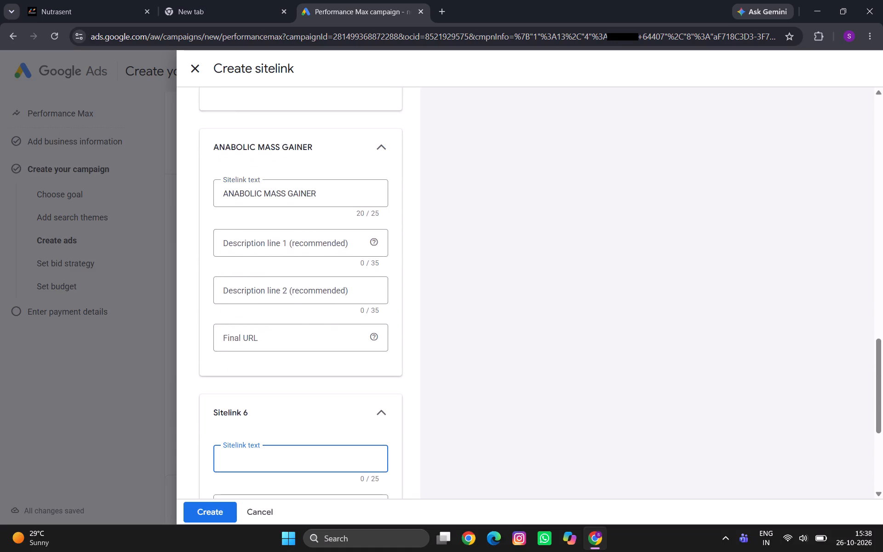
key("c")
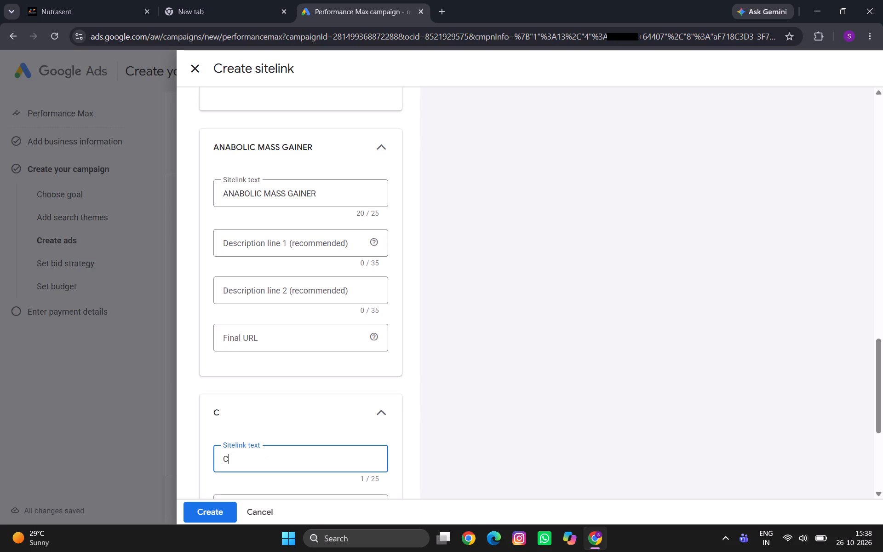
type("RE")
type("ATINE")
key("Return")
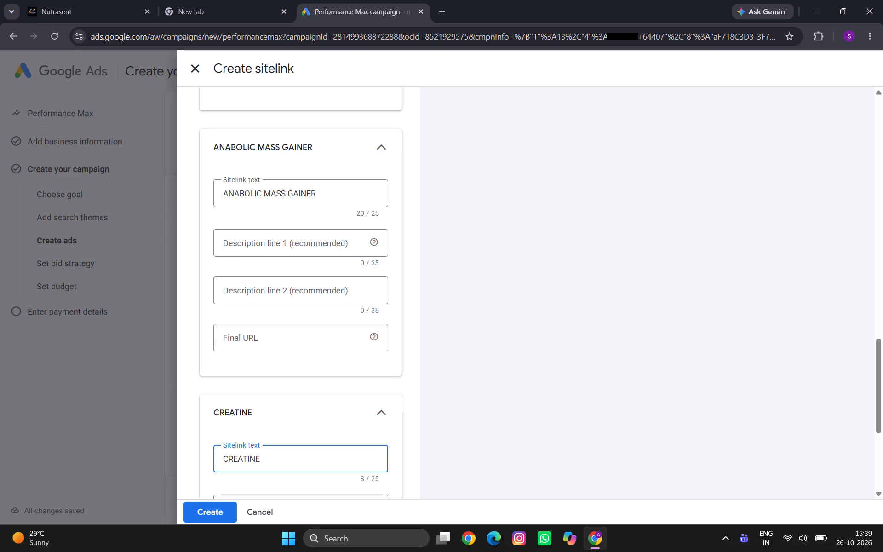
Review the entries of all six sitelinks, from whey protein through CREATINE.
scroll(298, 425, "down", 2)
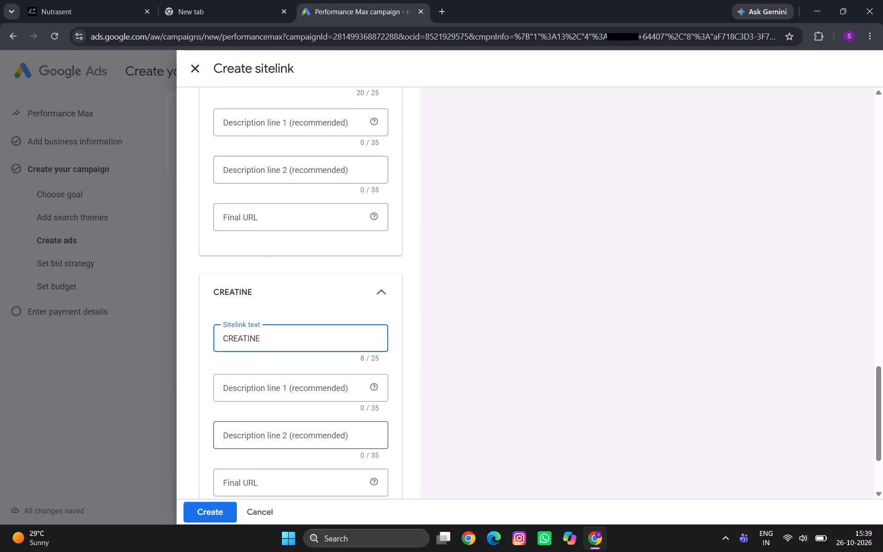
scroll(243, 429, "down", 3)
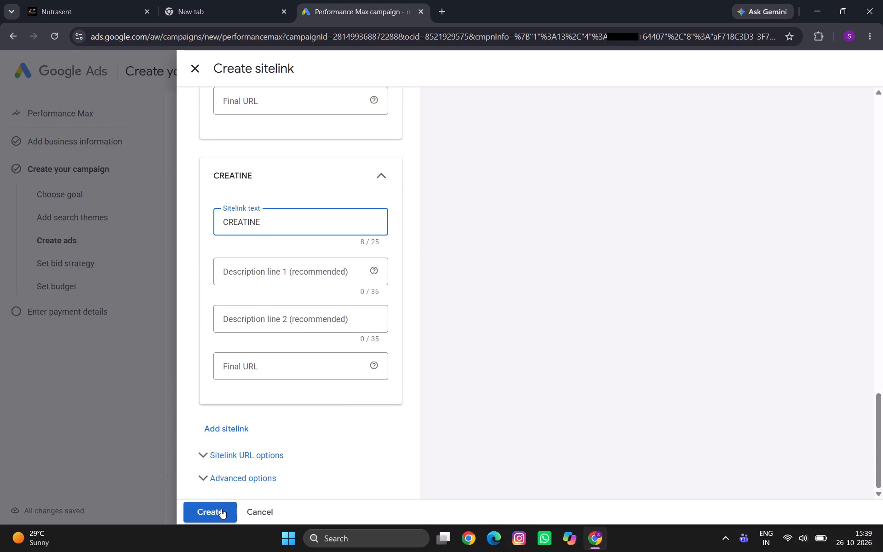
scroll(381, 264, "up", 2)
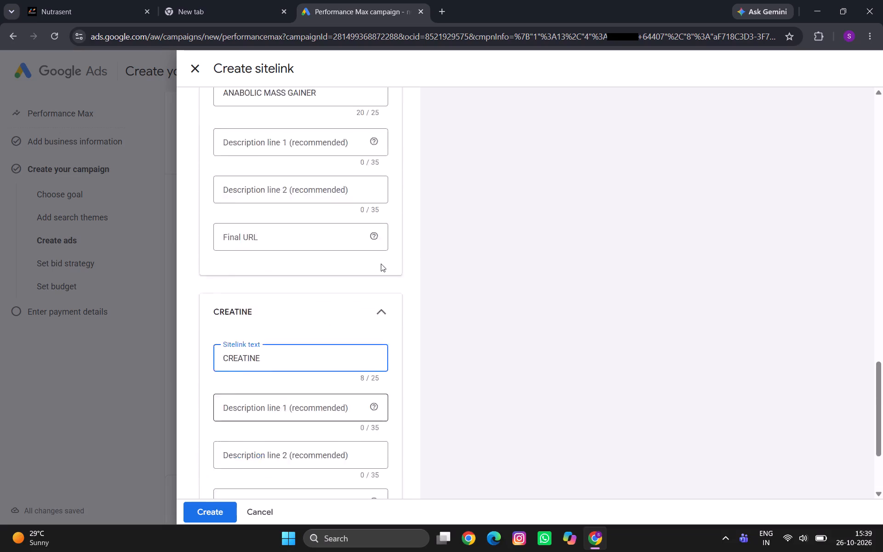
scroll(381, 264, "up", 9)
scroll(381, 264, "left", 1)
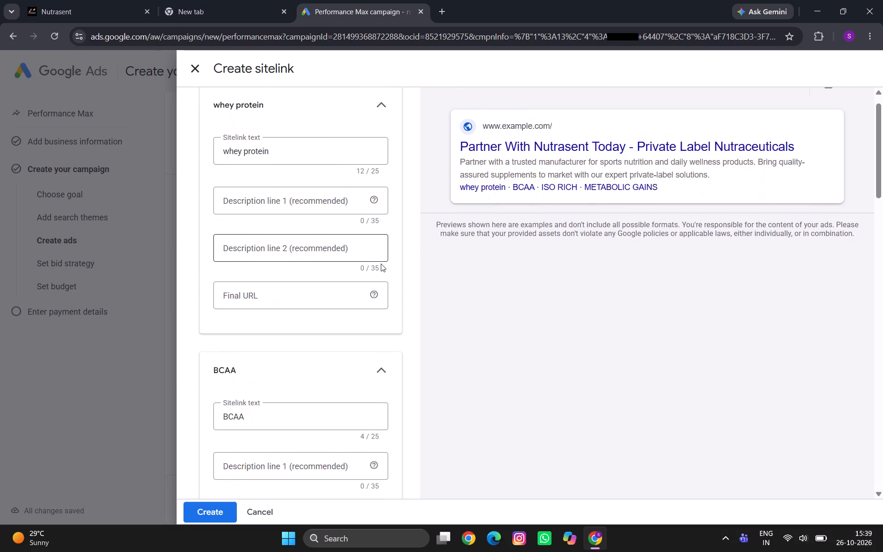
scroll(258, 332, "down", 4)
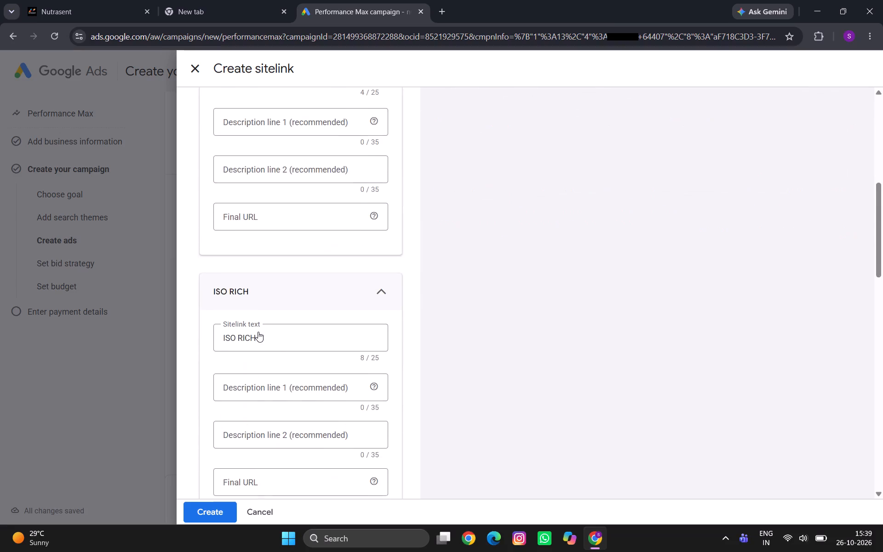
scroll(258, 332, "down", 5)
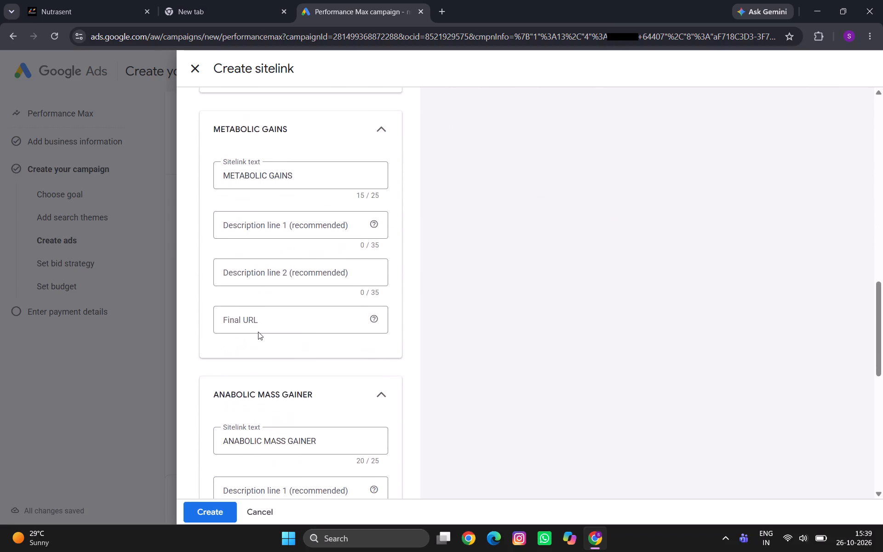
scroll(258, 332, "down", 3)
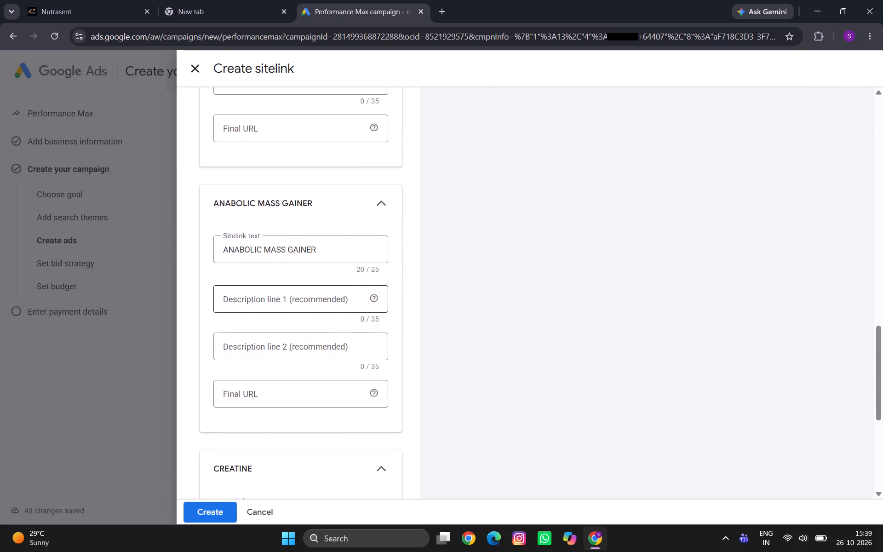
scroll(258, 332, "down", 2)
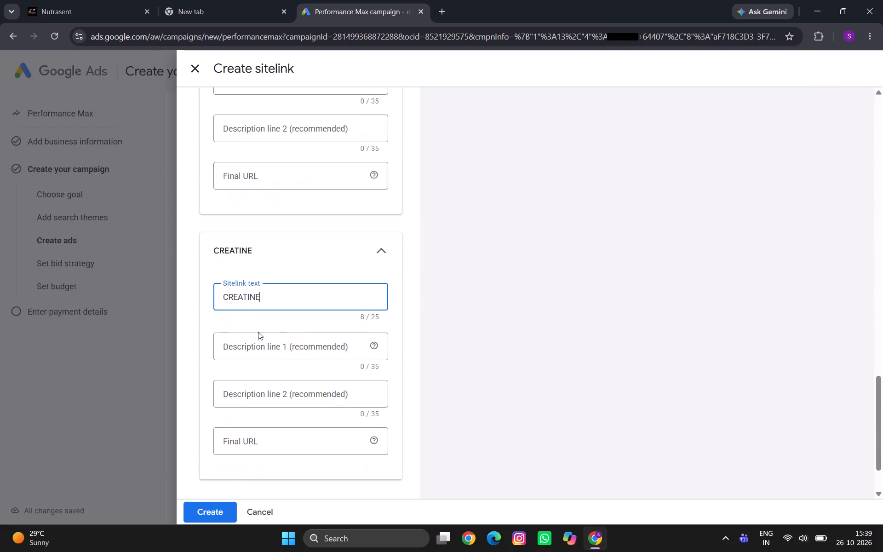
Add a seventh sitelink below CREATINE and set its sitelink text to "SERIOUS MASS".
scroll(258, 332, "down", 5)
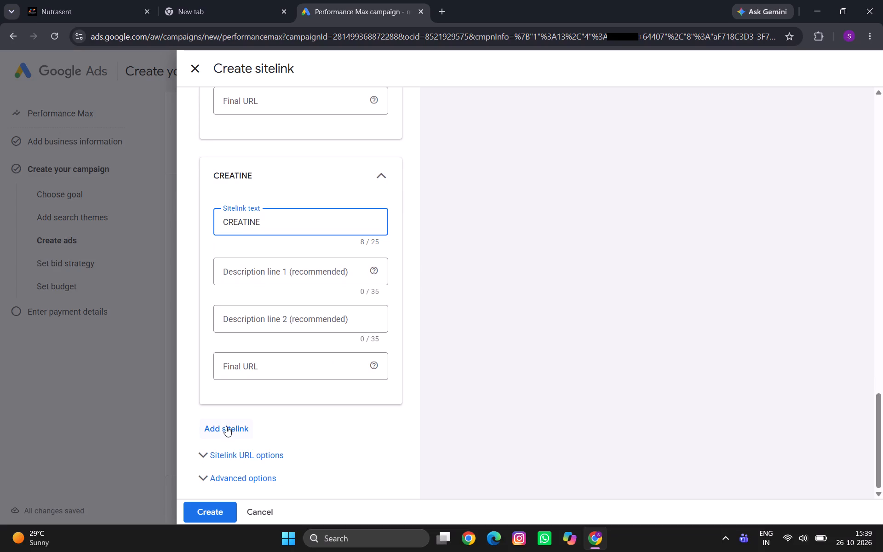
left_click(226, 428)
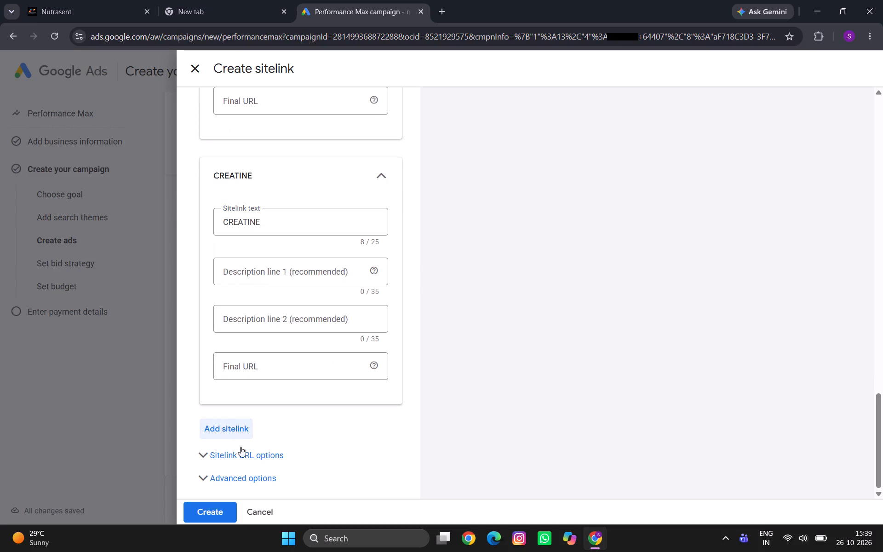
left_click(261, 491)
type("SERIOUS MASS")
Add an eighth sitelink below SERIOUS MASS and set its sitelink text to "MULTIVITAMIN".
scroll(280, 437, "down", 4)
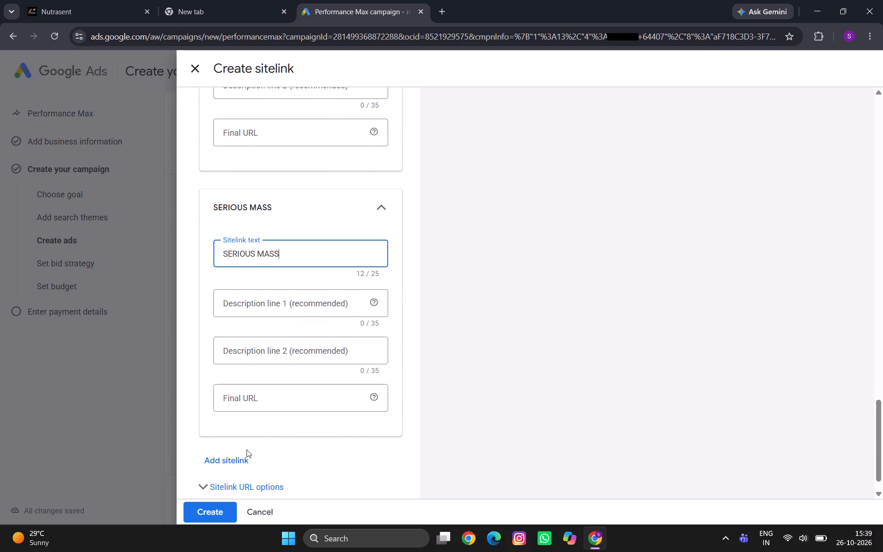
left_click(239, 457)
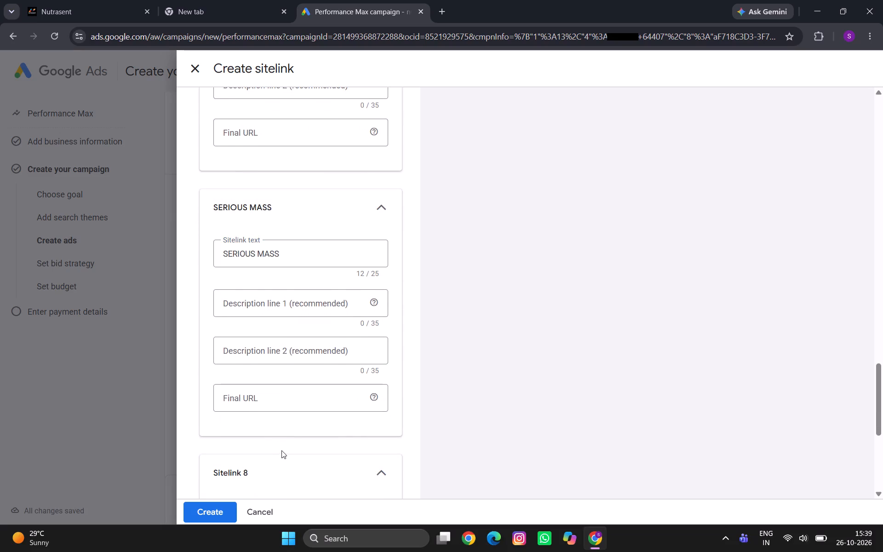
scroll(281, 448, "down", 1)
left_click(252, 402)
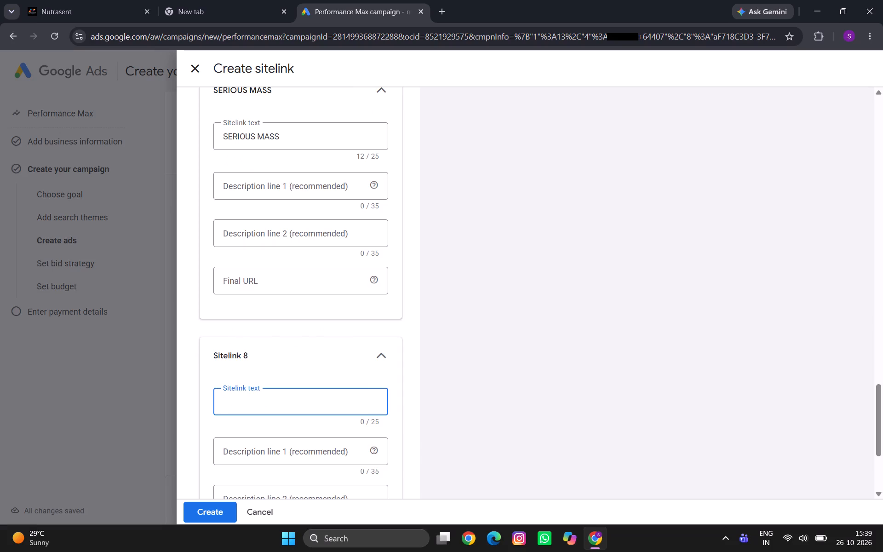
type("MU")
key("l")
type("TIV")
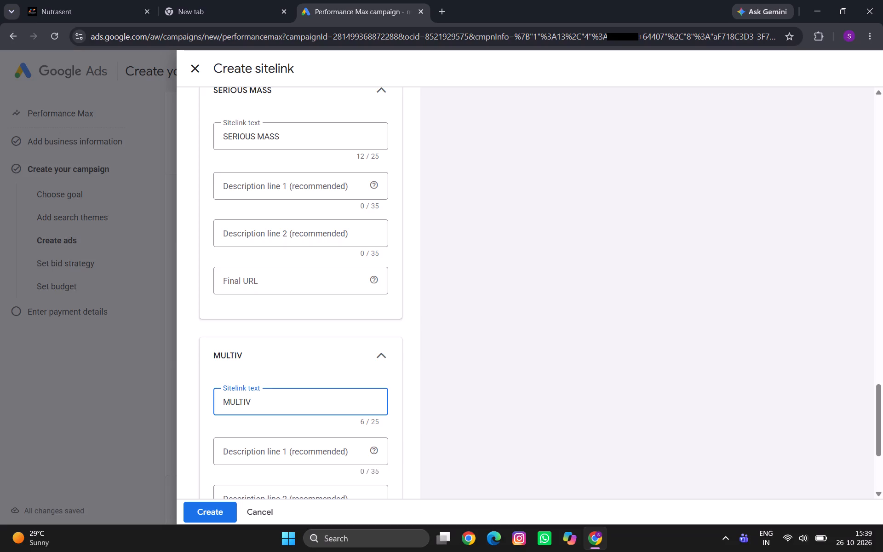
type("IT")
key("a")
type("MIN")
Add a ninth sitelink below MULTIVITAMIN and set its sitelink text to "L ARGININE".
scroll(252, 401, "down", 1)
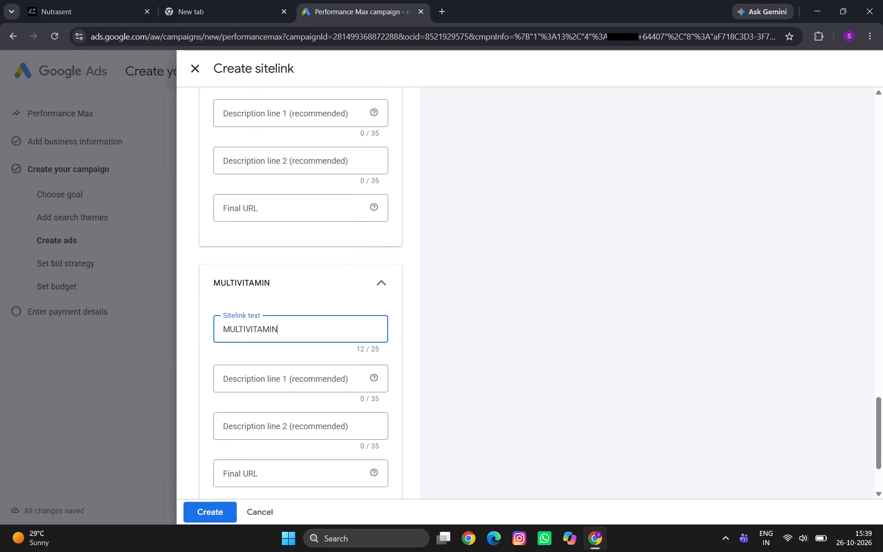
scroll(252, 401, "down", 1)
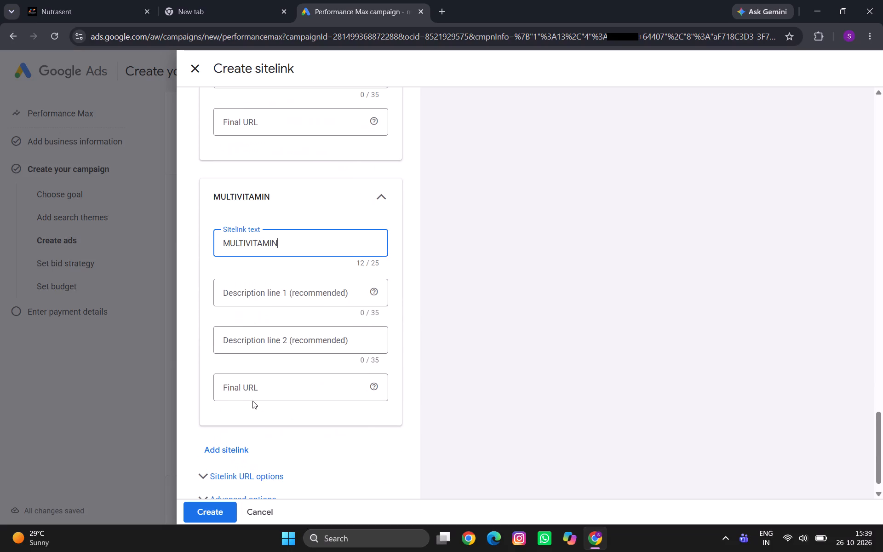
scroll(252, 401, "down", 2)
left_click(229, 422)
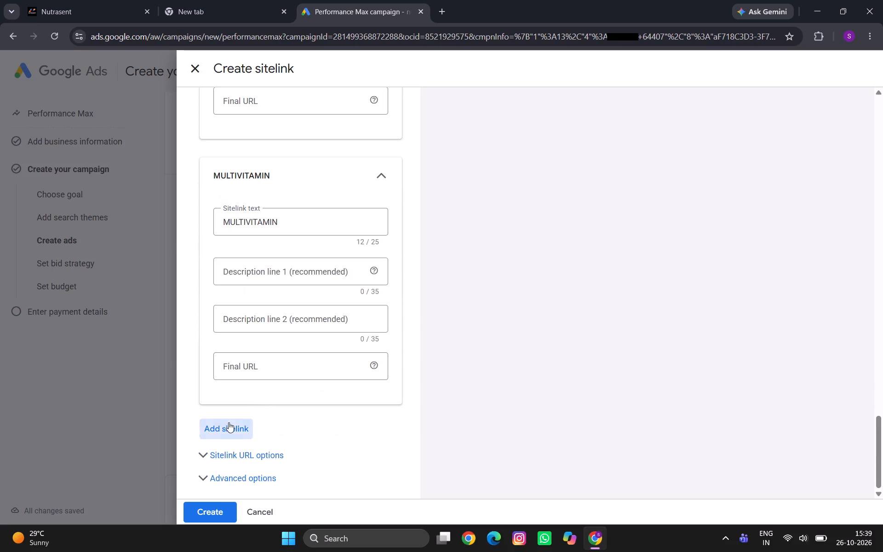
left_click(265, 481)
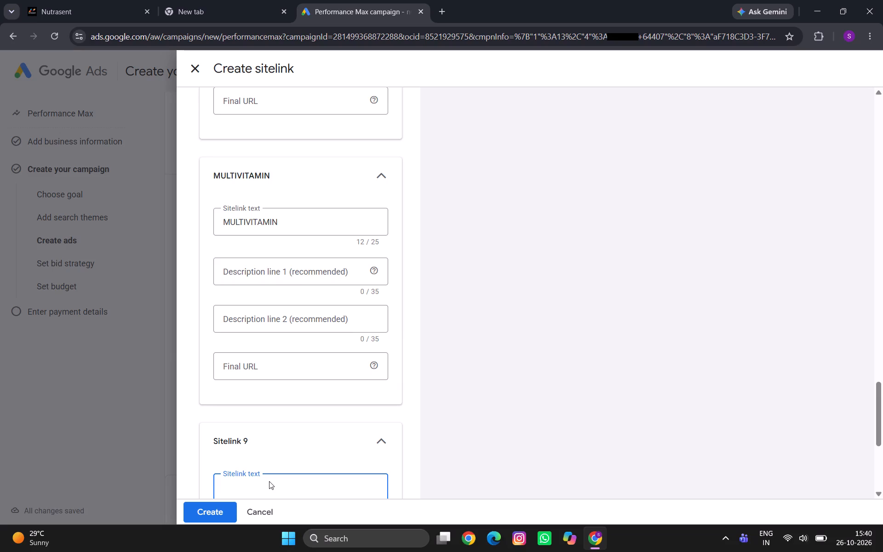
type("L")
key("space")
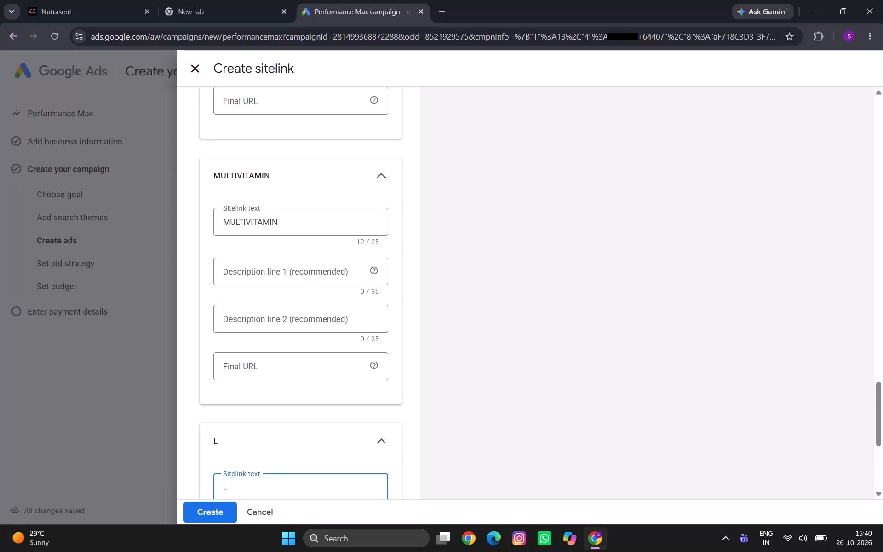
type("AR")
key("g")
key("i")
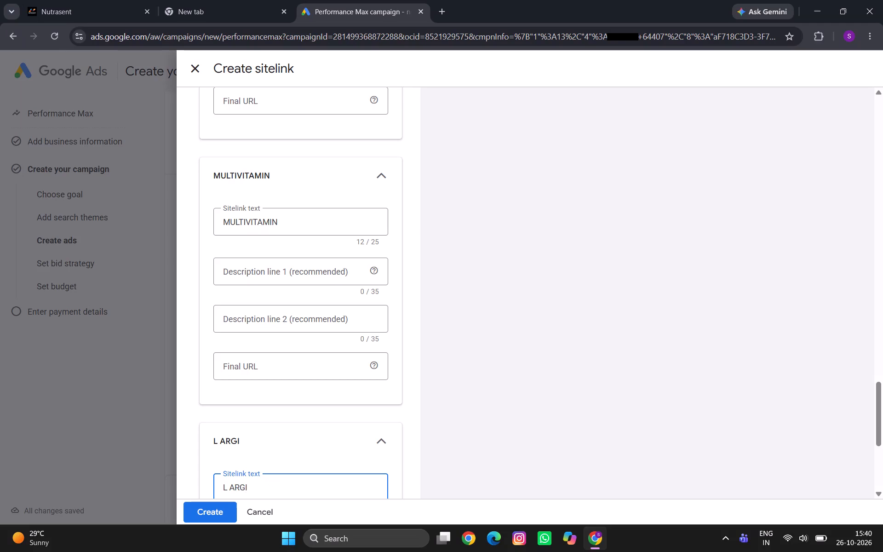
type("NIN")
key("e")
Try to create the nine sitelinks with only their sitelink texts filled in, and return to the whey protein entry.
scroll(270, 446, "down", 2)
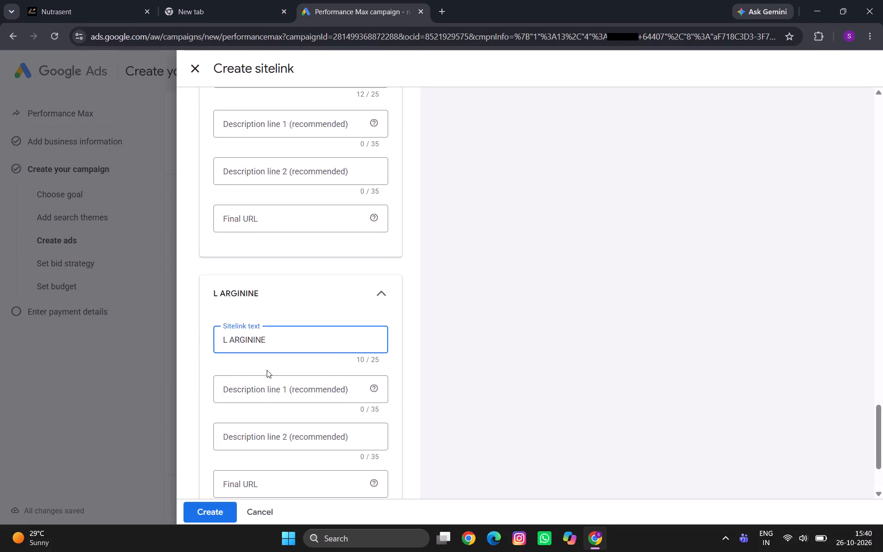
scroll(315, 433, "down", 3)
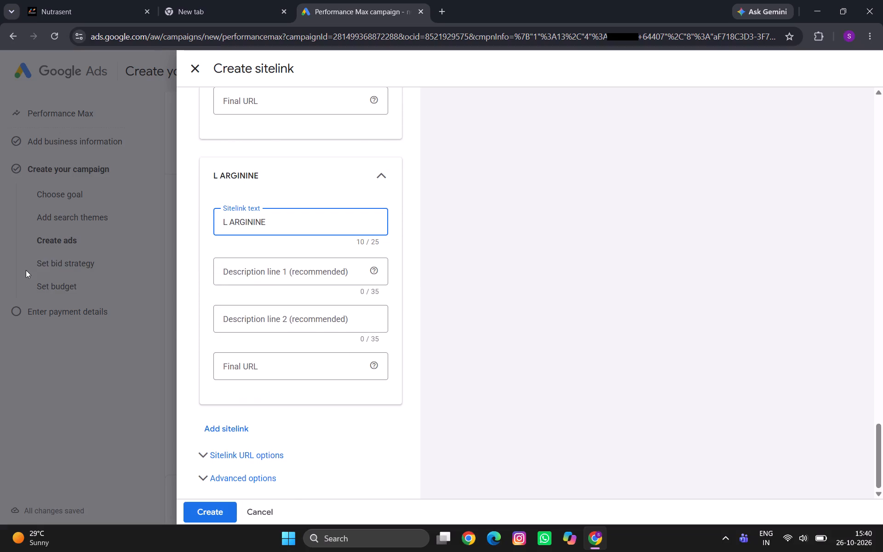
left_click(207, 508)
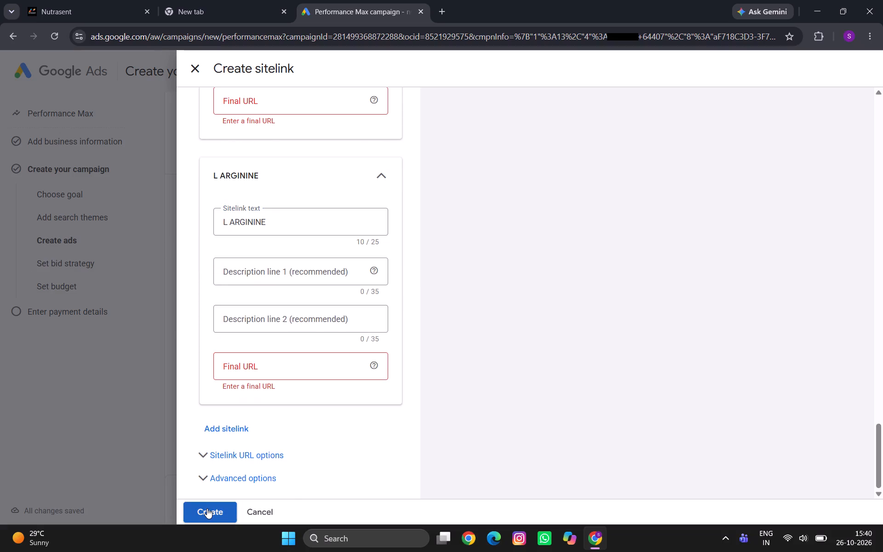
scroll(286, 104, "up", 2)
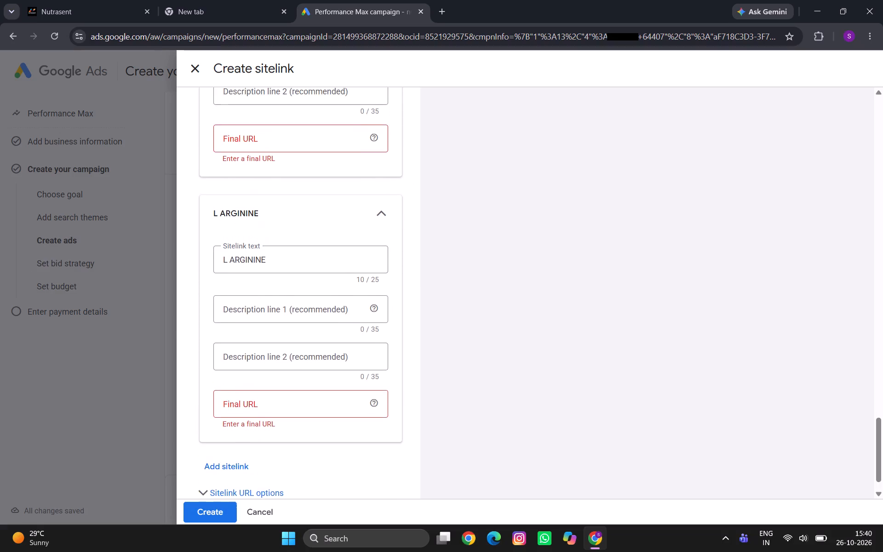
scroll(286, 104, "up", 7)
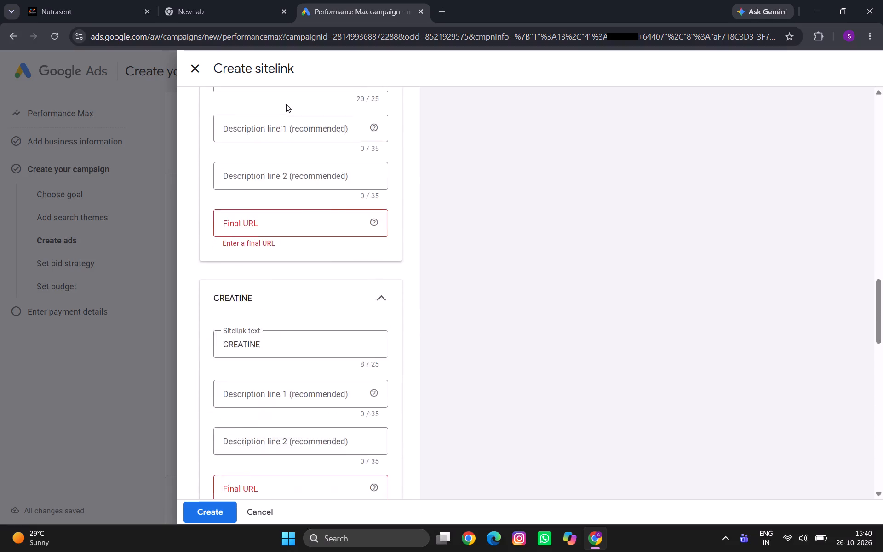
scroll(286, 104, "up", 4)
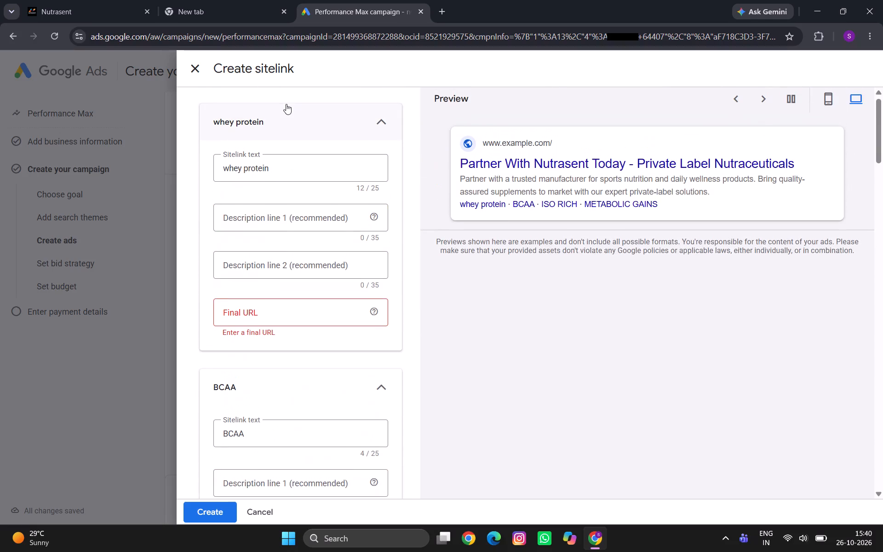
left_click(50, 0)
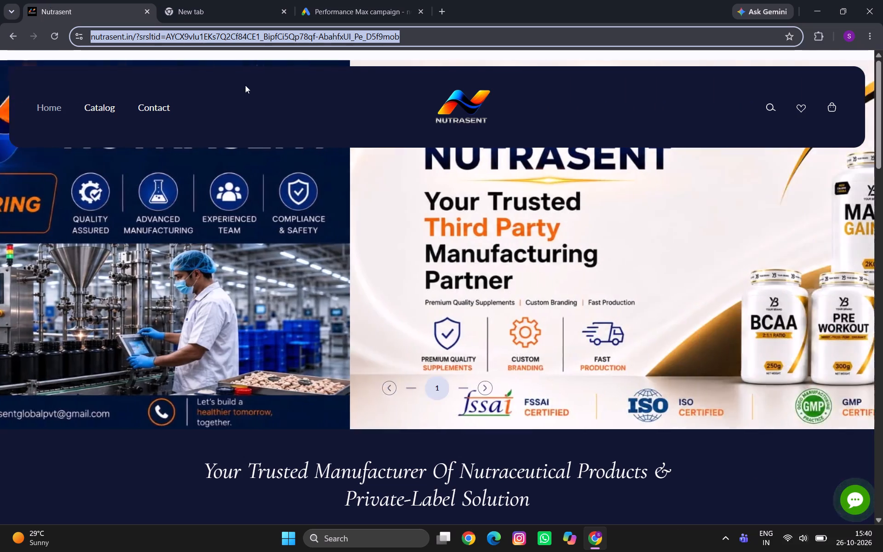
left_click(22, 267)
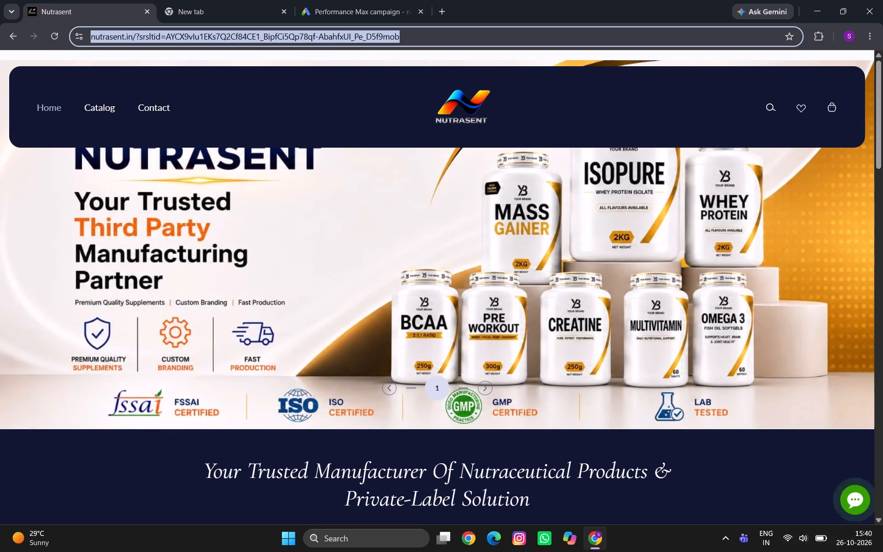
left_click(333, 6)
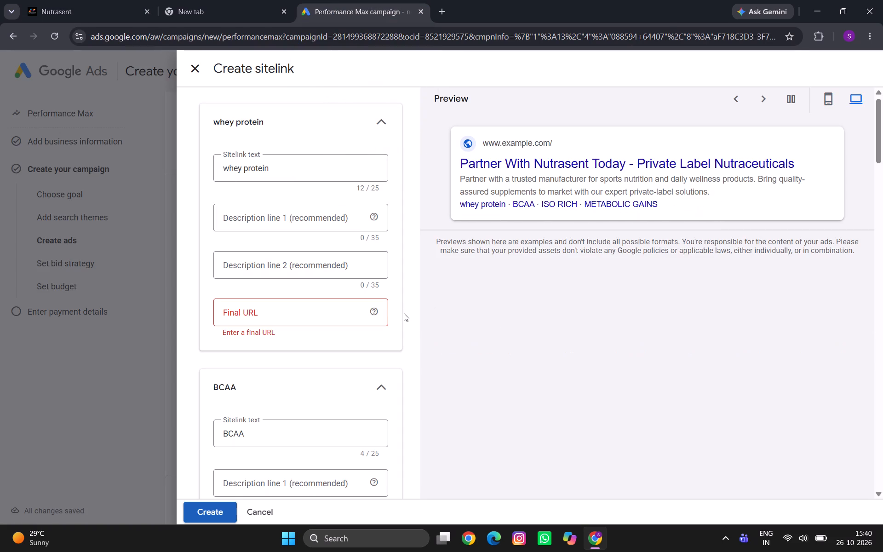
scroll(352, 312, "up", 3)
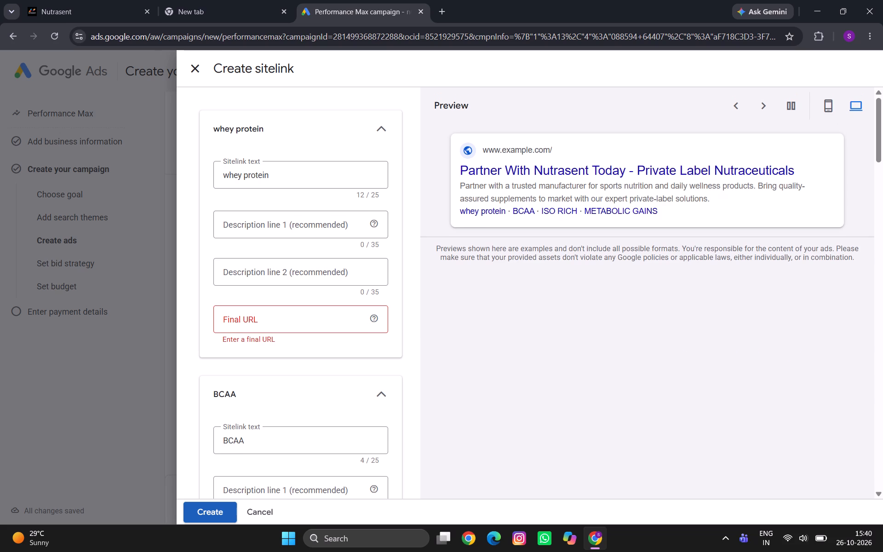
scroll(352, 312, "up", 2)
Switch to the Nutrasent website and open the Whey Protine product page from the home page's product listing.
left_click(32, 0)
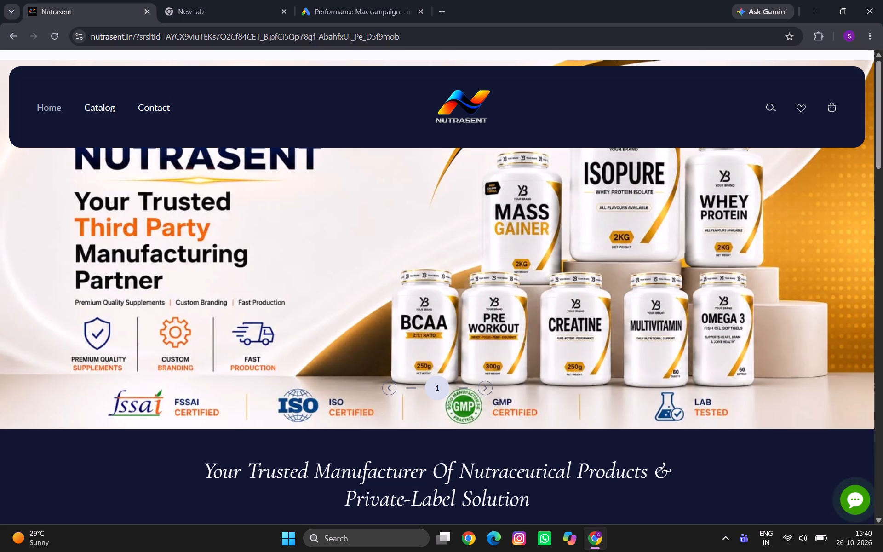
left_click(322, 249)
scroll(289, 225, "down", 2)
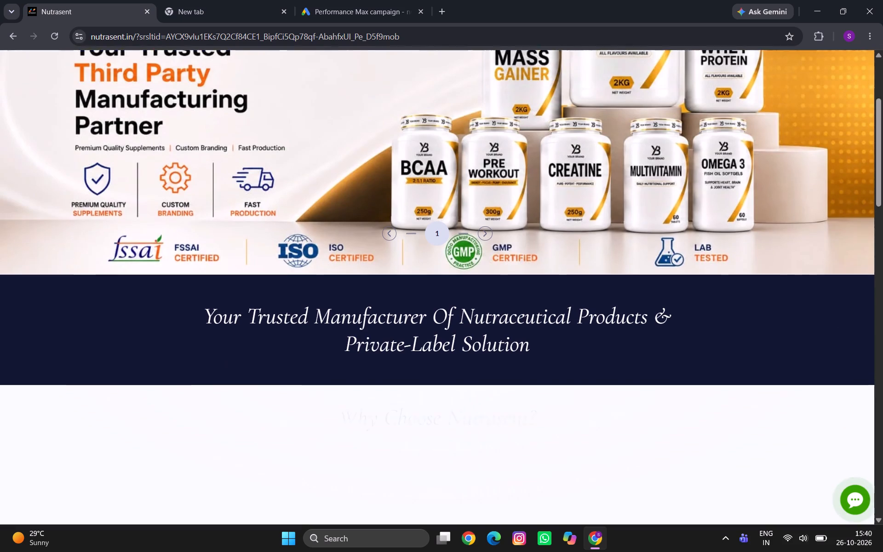
scroll(289, 225, "down", 8)
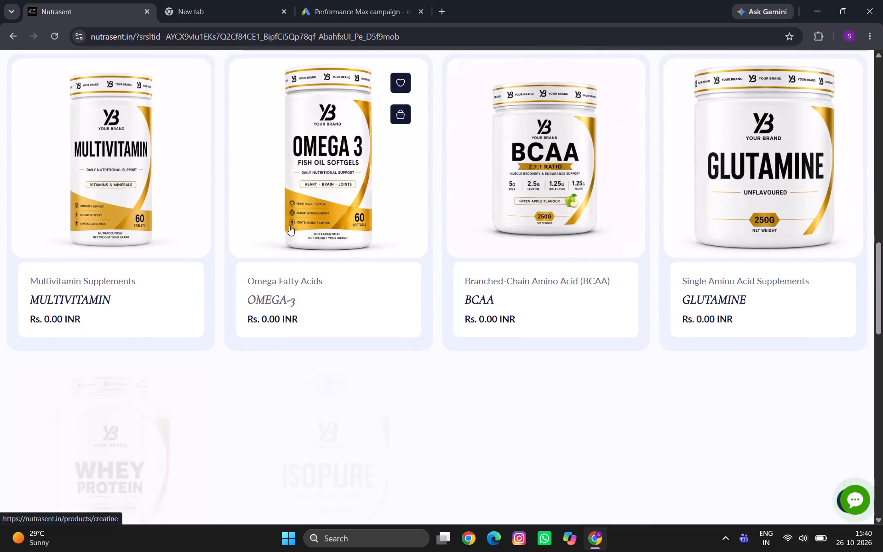
scroll(289, 225, "down", 5)
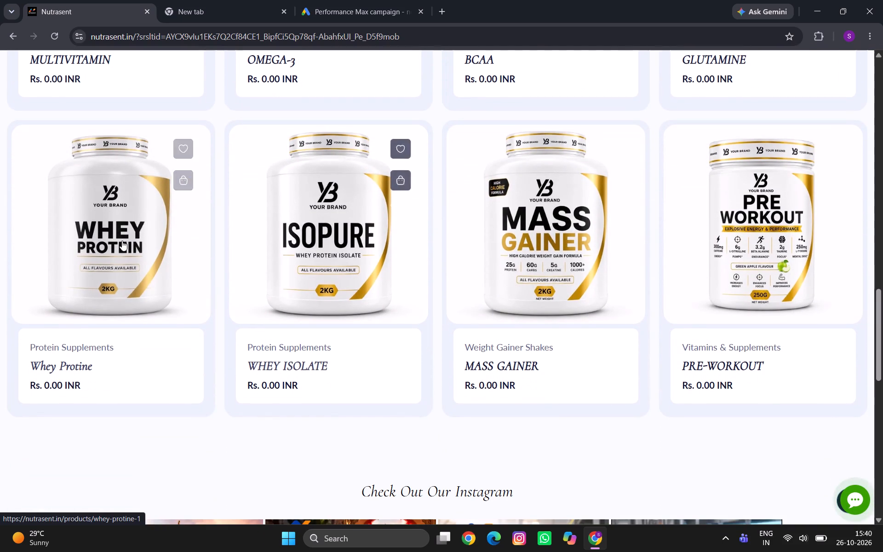
left_click(122, 241)
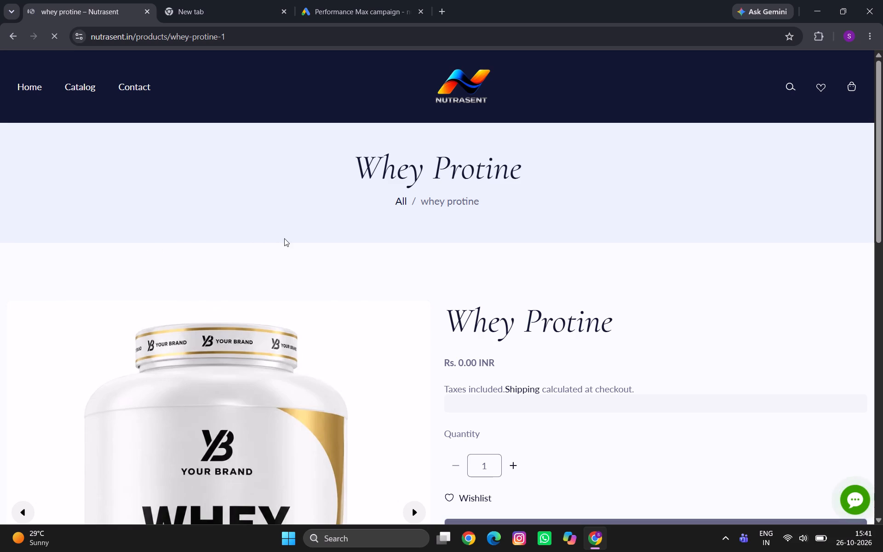
scroll(298, 306, "down", 1)
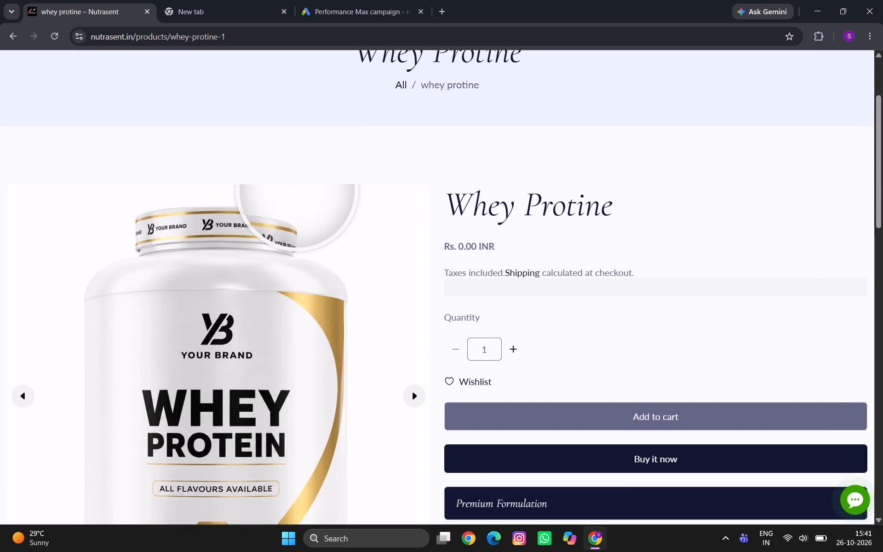
scroll(298, 306, "down", 2)
scroll(298, 306, "up", 1)
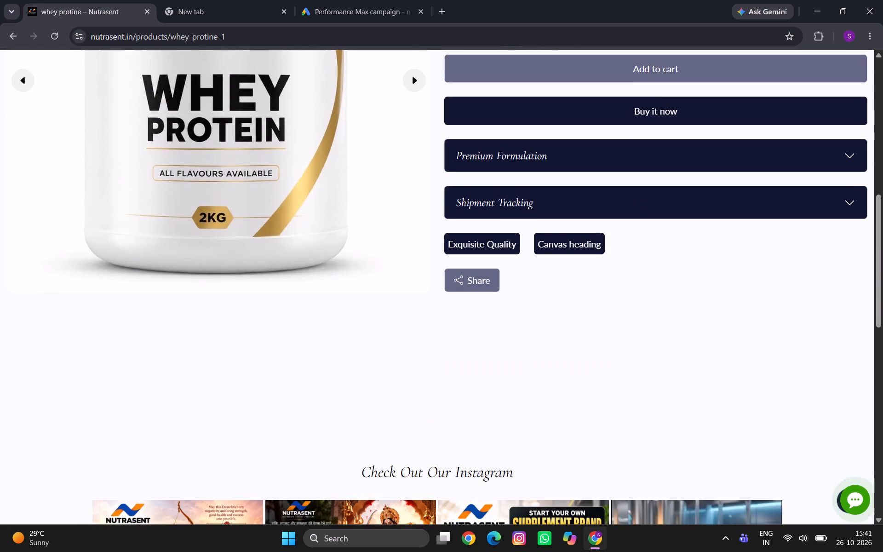
scroll(298, 306, "up", 1)
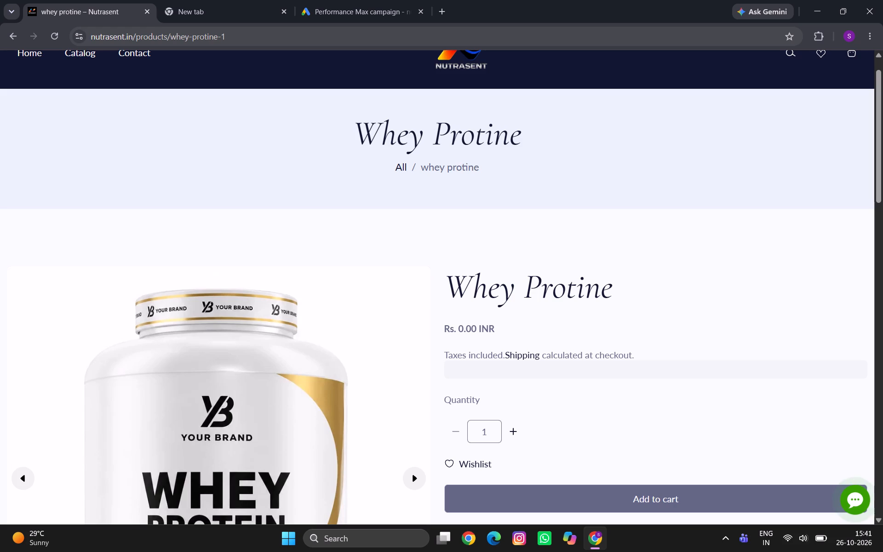
left_click_drag(90, 35, 223, 33)
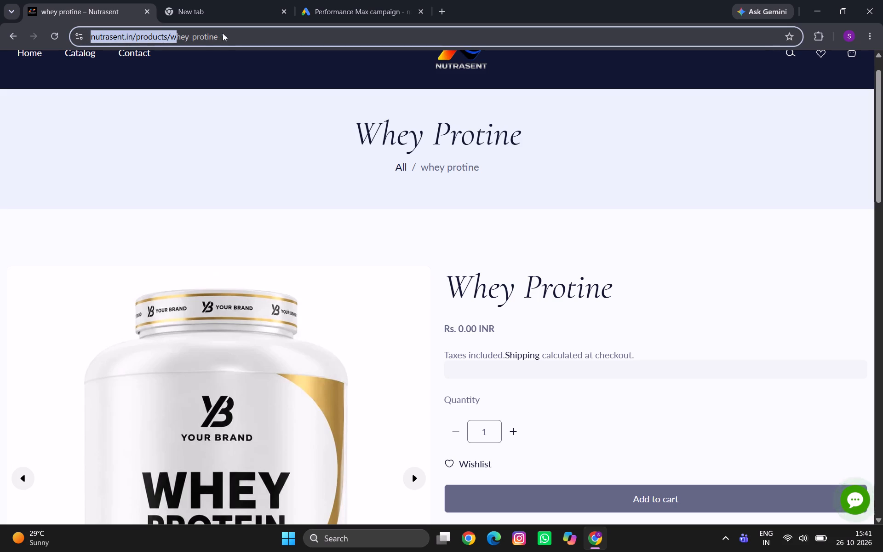
left_click_drag(223, 33, 266, 34)
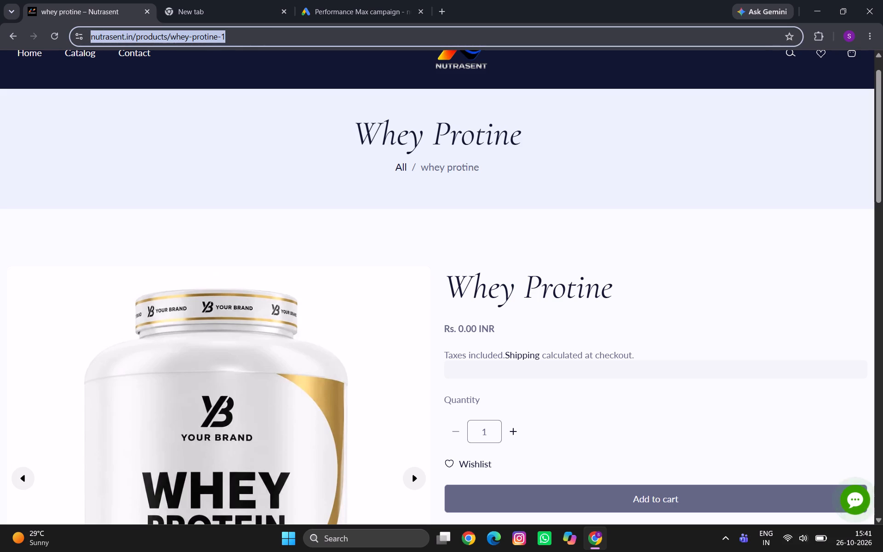
key("ctrl+c")
left_click(337, 0)
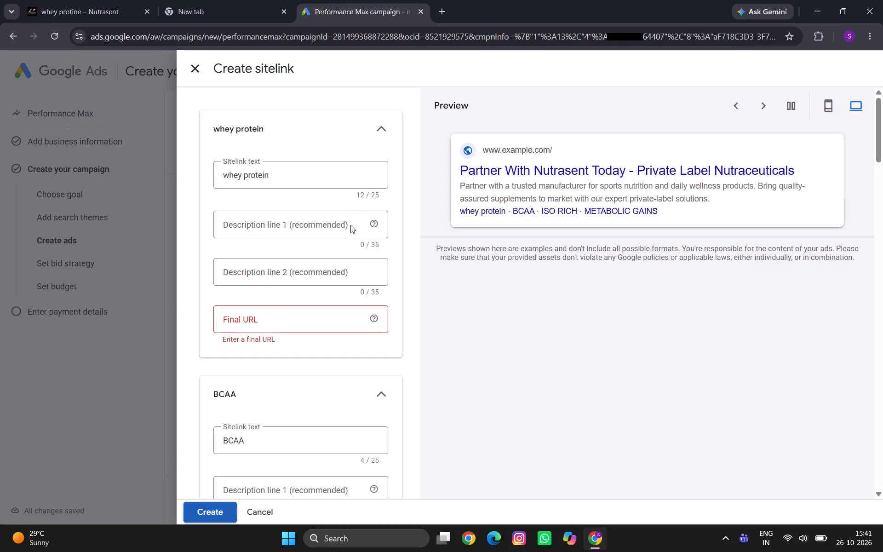
left_click(286, 318)
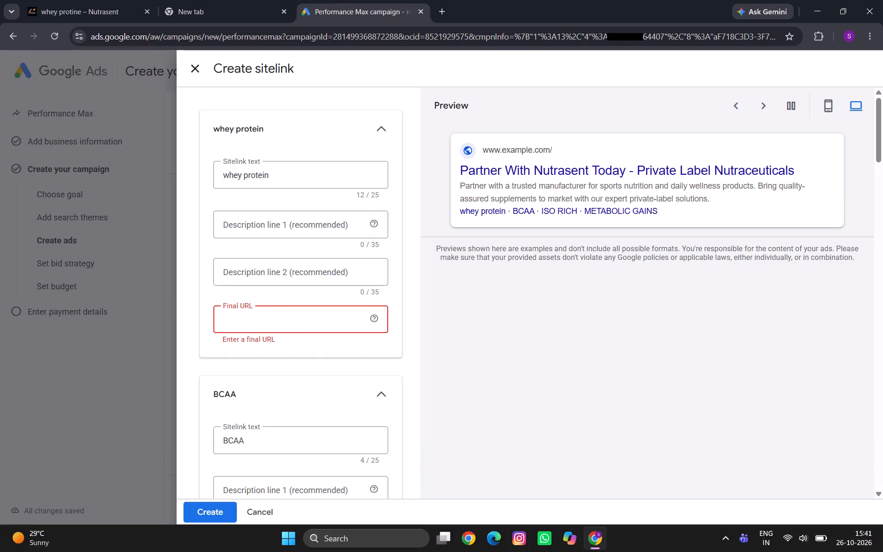
key("ctrl+v")
scroll(297, 330, "down", 1)
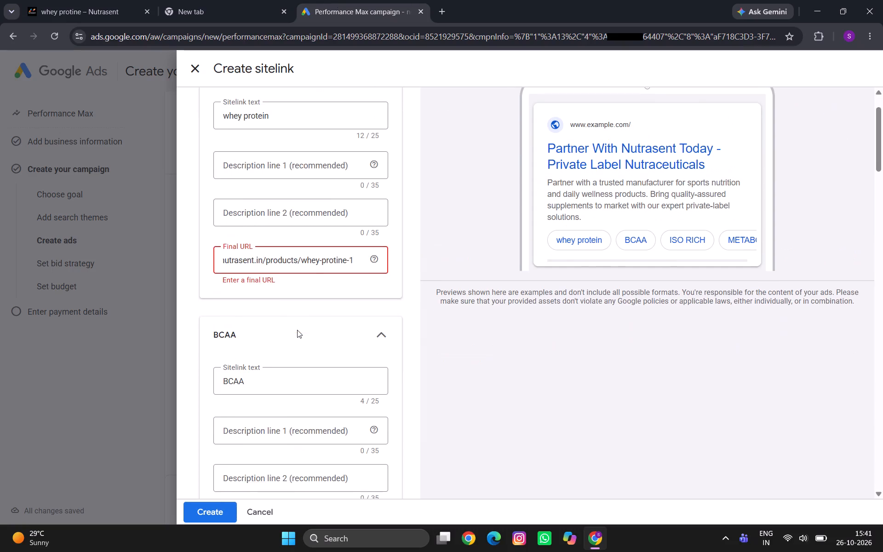
scroll(297, 330, "down", 1)
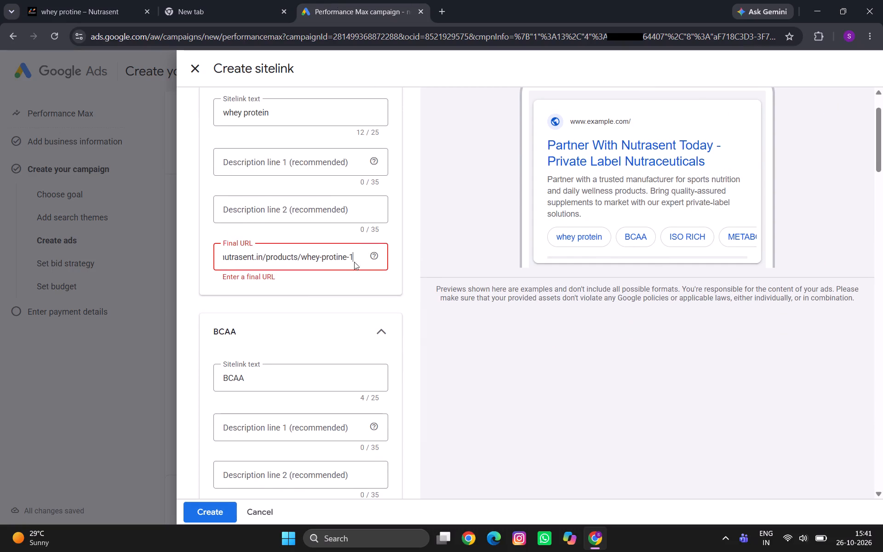
Consult the final URL help for the whey protein sitelink and its article about ad URLs, and close the help.
left_click(372, 255)
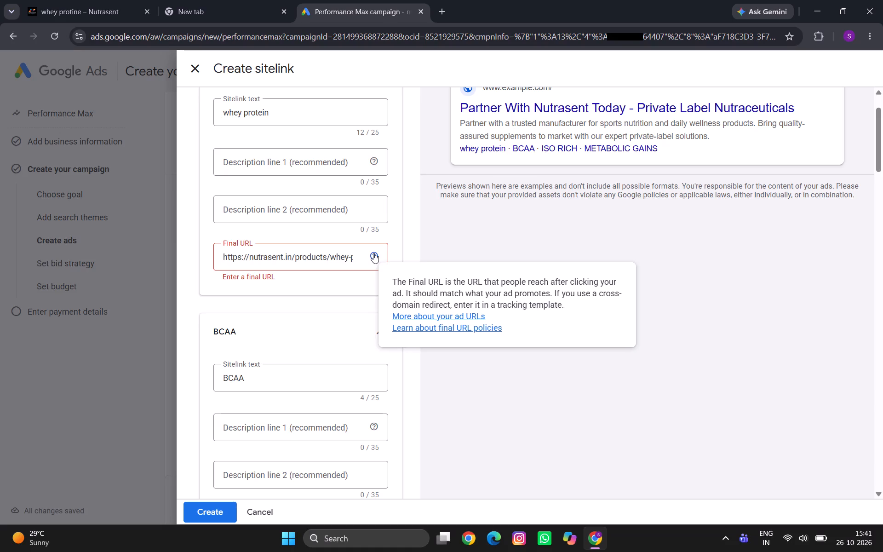
left_click(511, 233)
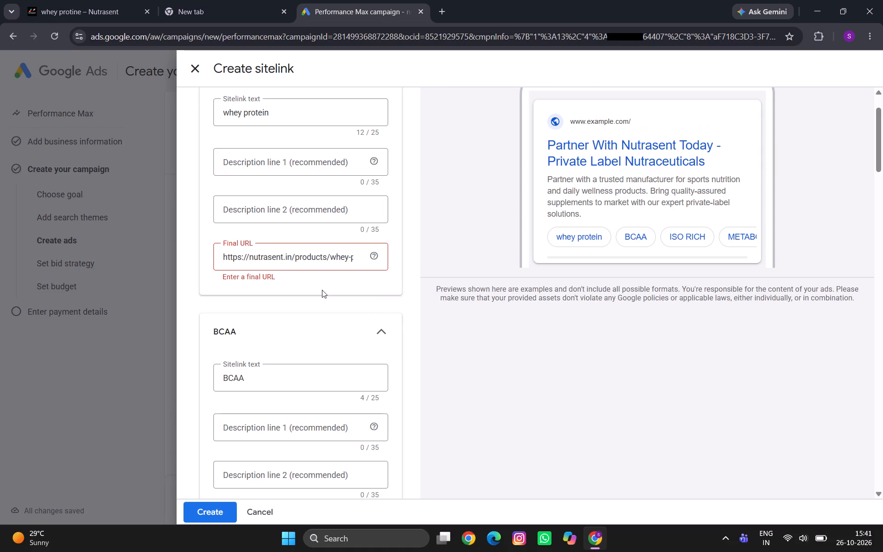
left_click(374, 256)
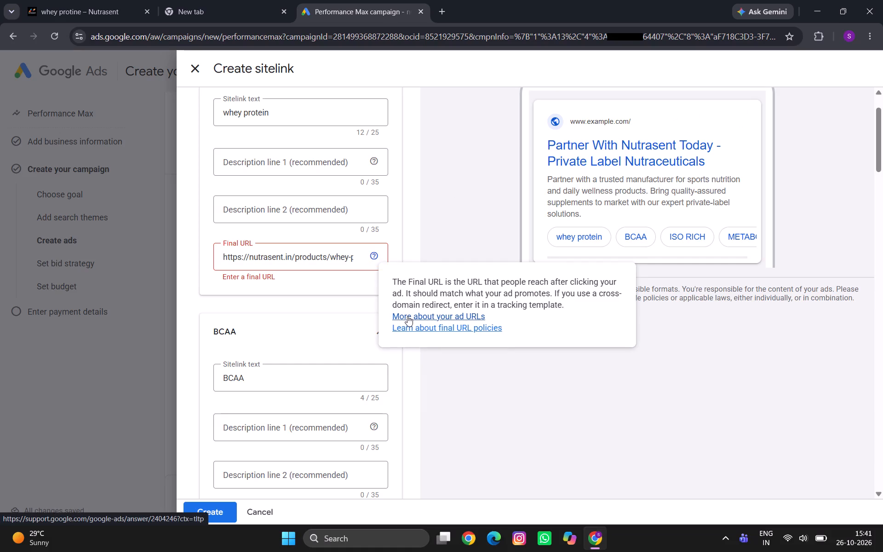
left_click(407, 316)
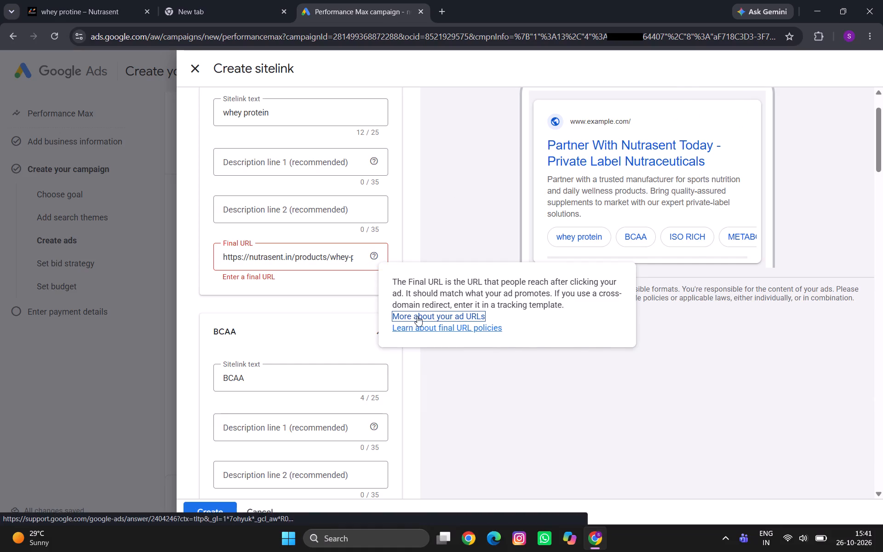
scroll(428, 314, "right", 1)
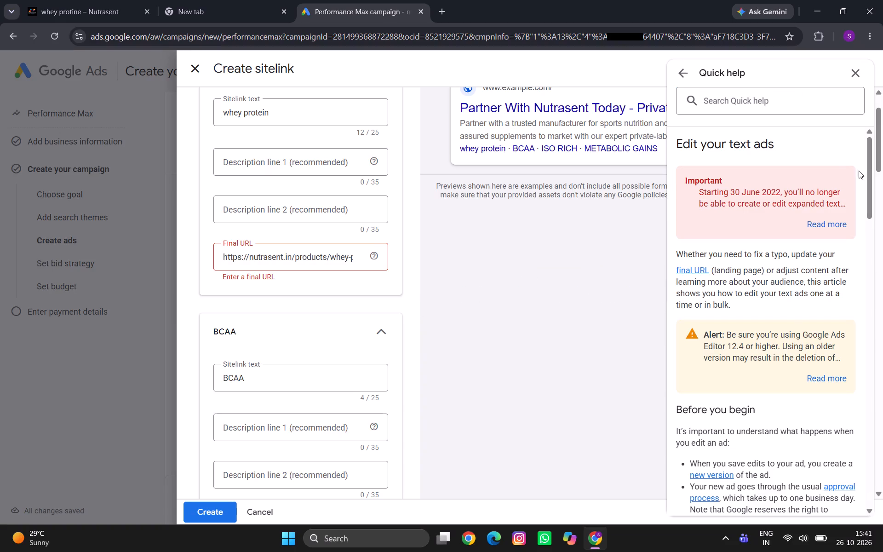
left_click(858, 73)
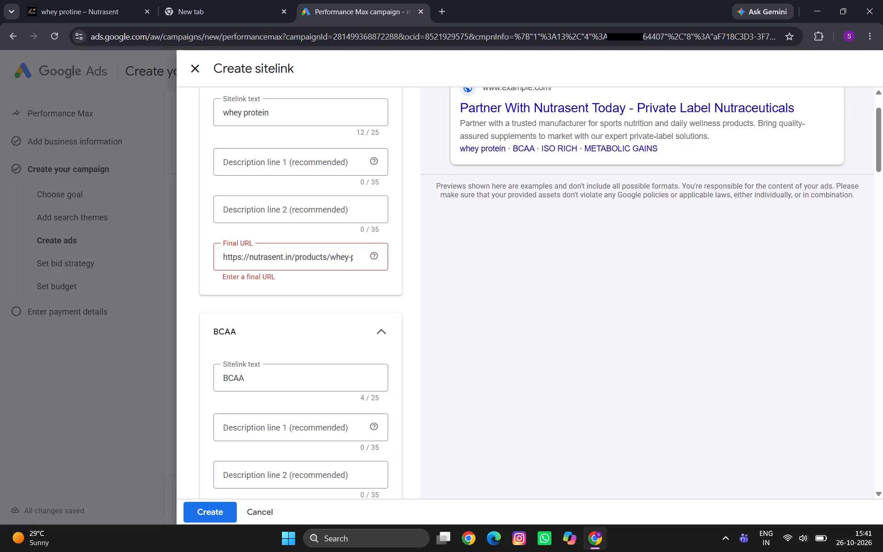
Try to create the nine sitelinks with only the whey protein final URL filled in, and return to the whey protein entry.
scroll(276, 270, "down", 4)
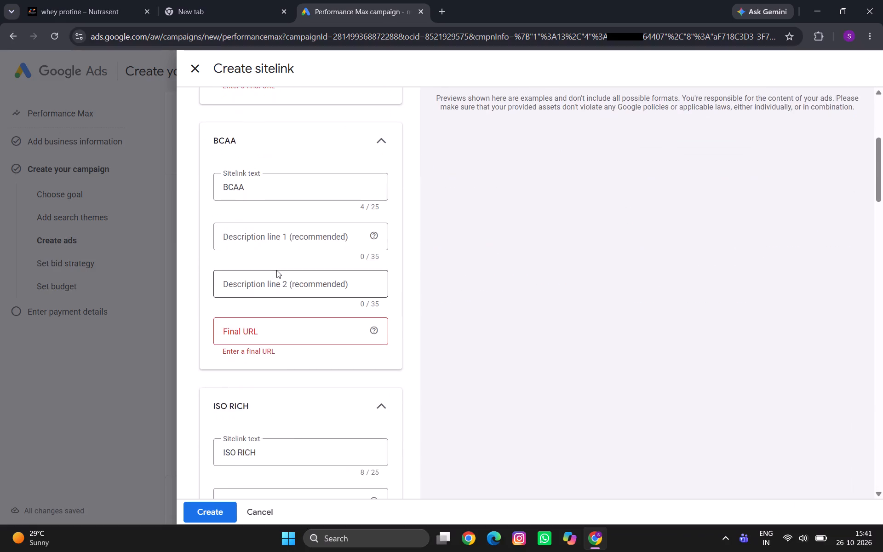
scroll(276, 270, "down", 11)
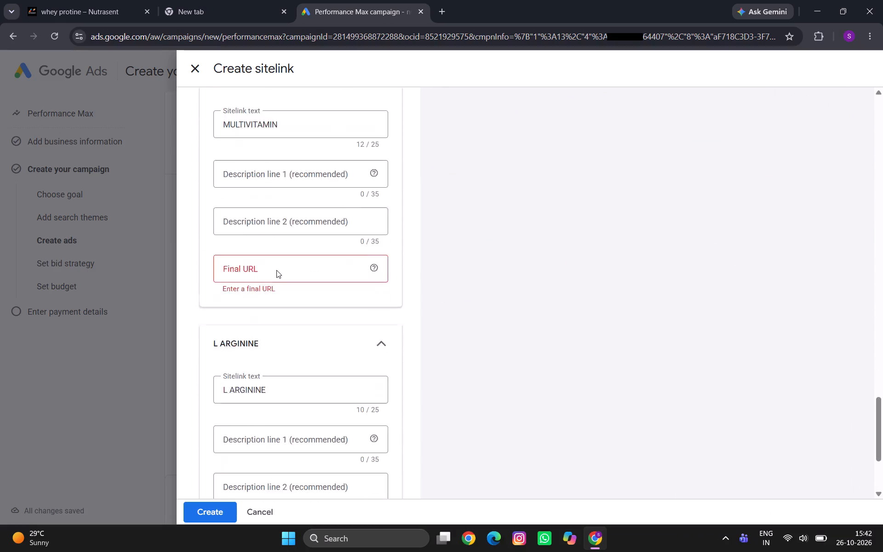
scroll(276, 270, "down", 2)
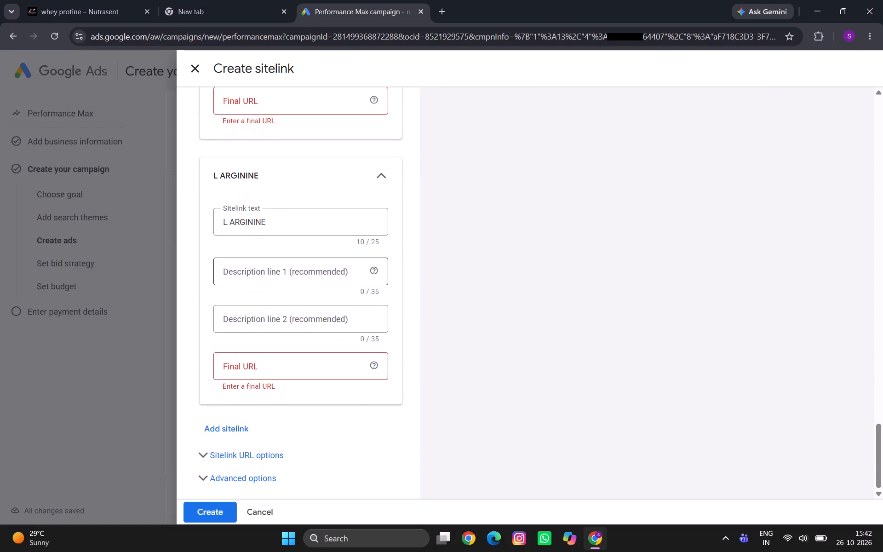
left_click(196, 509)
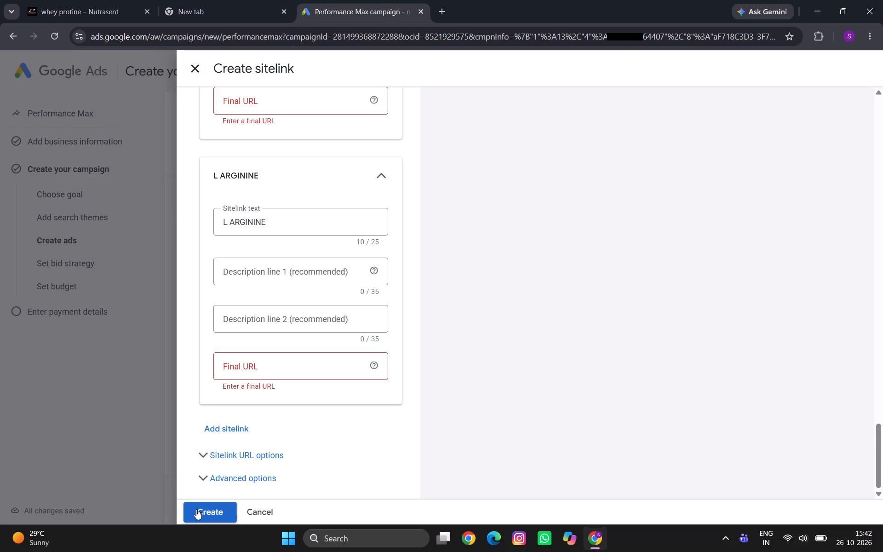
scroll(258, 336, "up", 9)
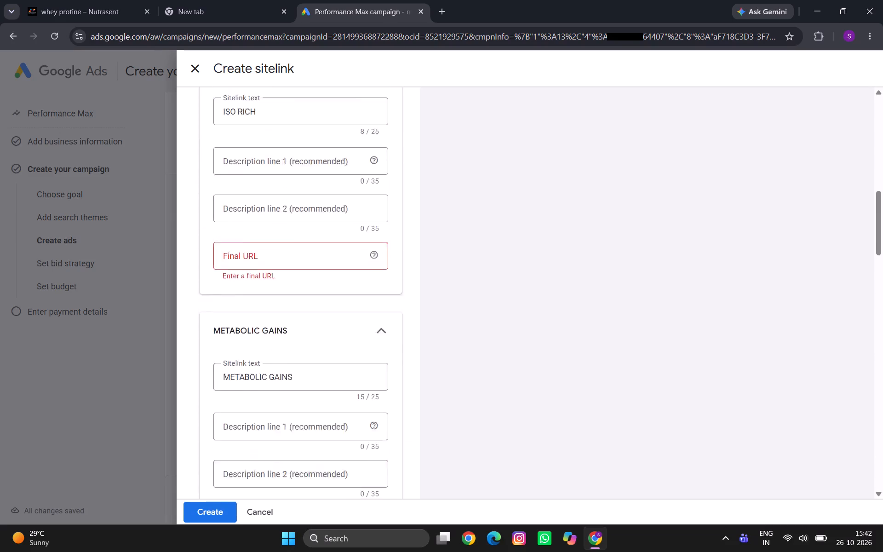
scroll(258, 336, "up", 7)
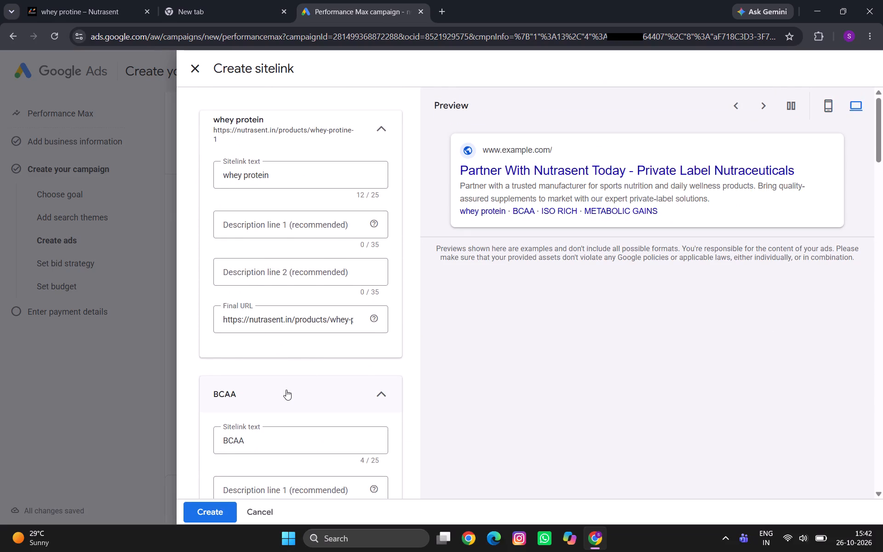
Start the BCAA sitelink's final URL entry and return from the Whey Protine page to the product listing on Nutrasent's home page.
scroll(286, 390, "down", 2)
left_click(284, 404)
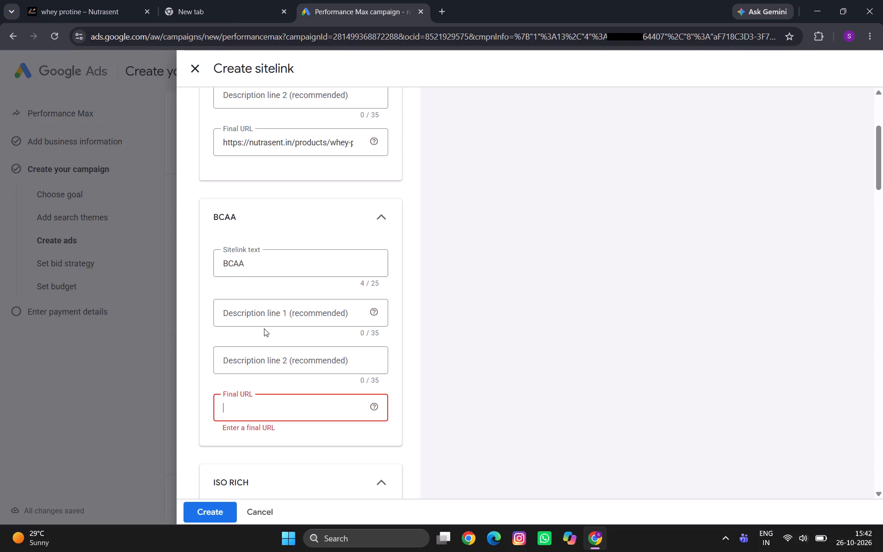
left_click(82, 0)
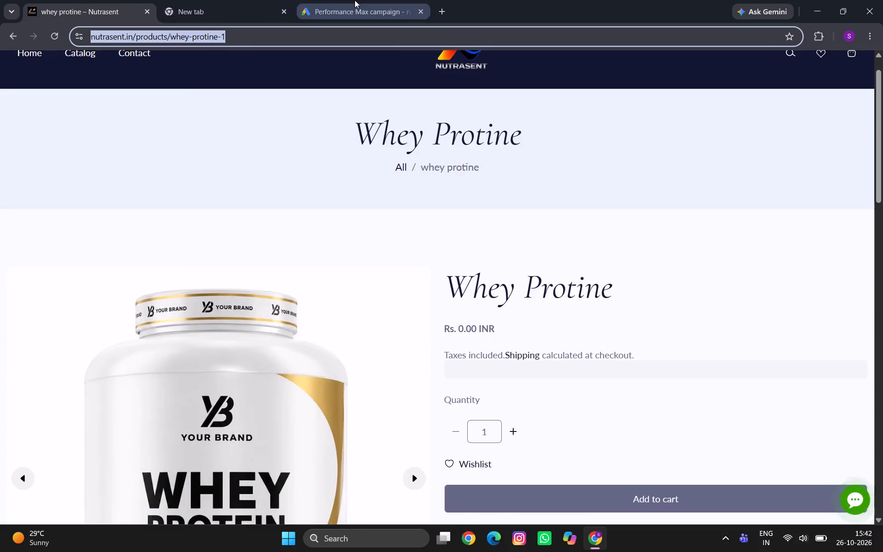
left_click(355, 0)
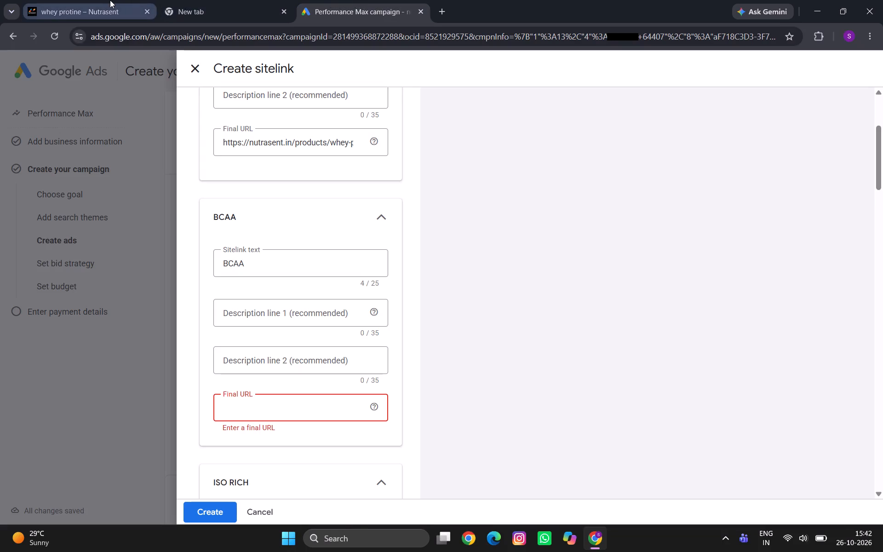
left_click(110, 0)
scroll(363, 262, "down", 4)
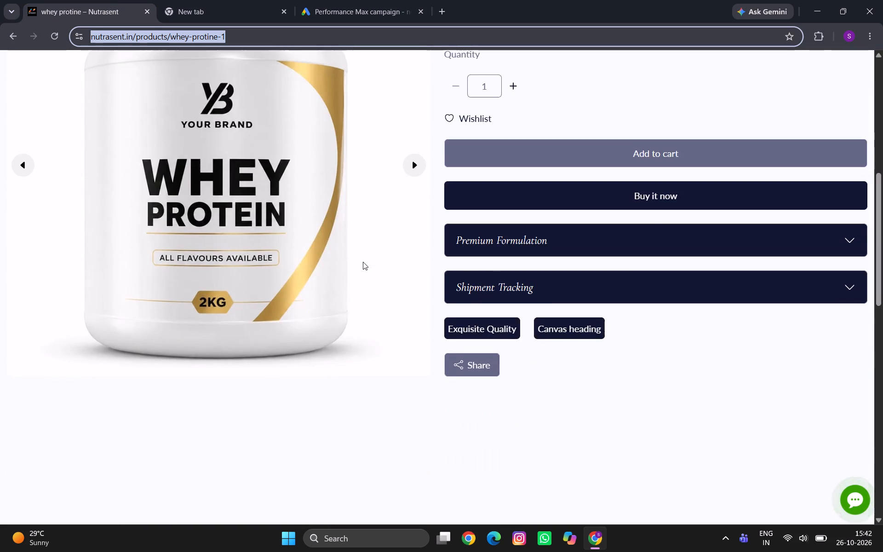
scroll(363, 262, "down", 6)
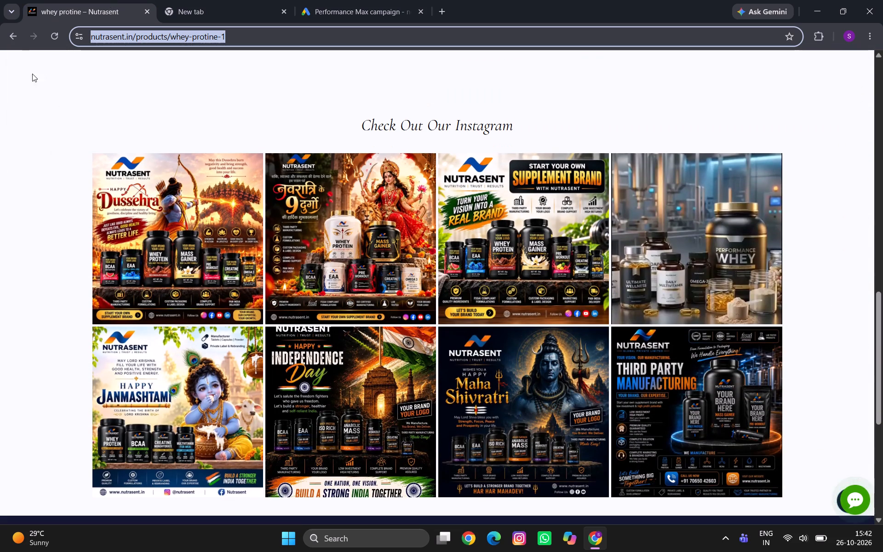
left_click(12, 37)
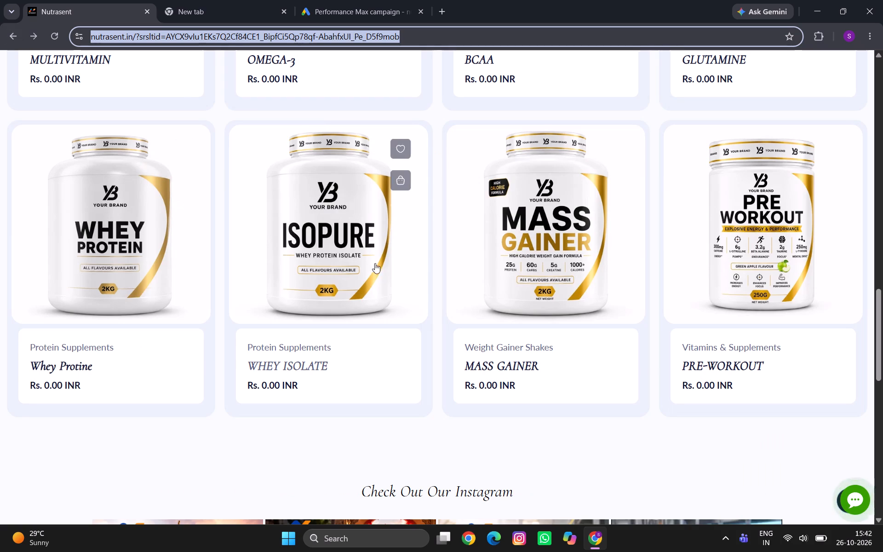
Look through the Nutrasent home page, from the product listing to the site header, for the products named in the sitelinks.
scroll(374, 277, "down", 5)
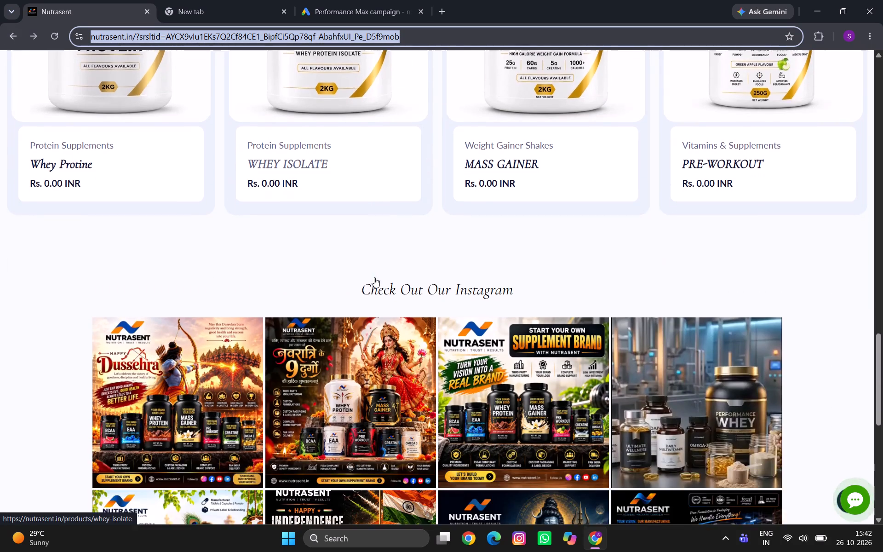
scroll(374, 277, "down", 3)
scroll(374, 277, "up", 5)
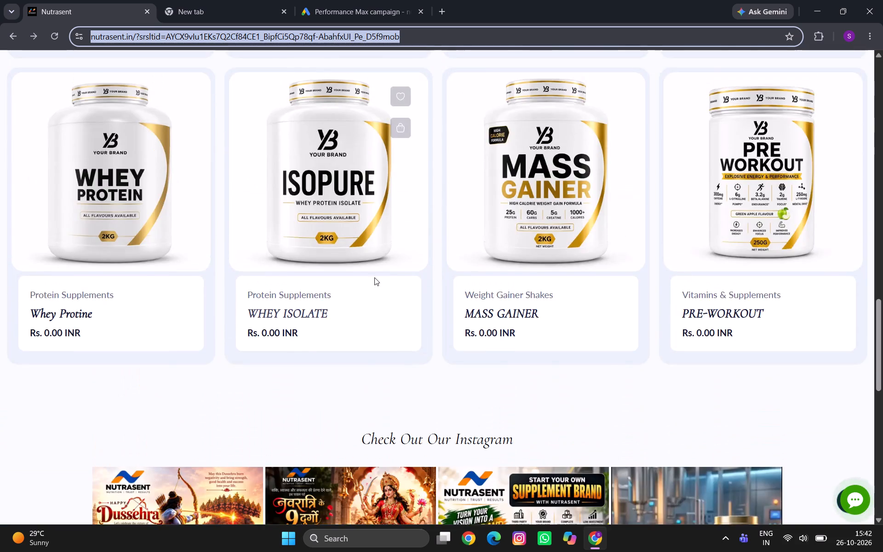
scroll(374, 277, "up", 11)
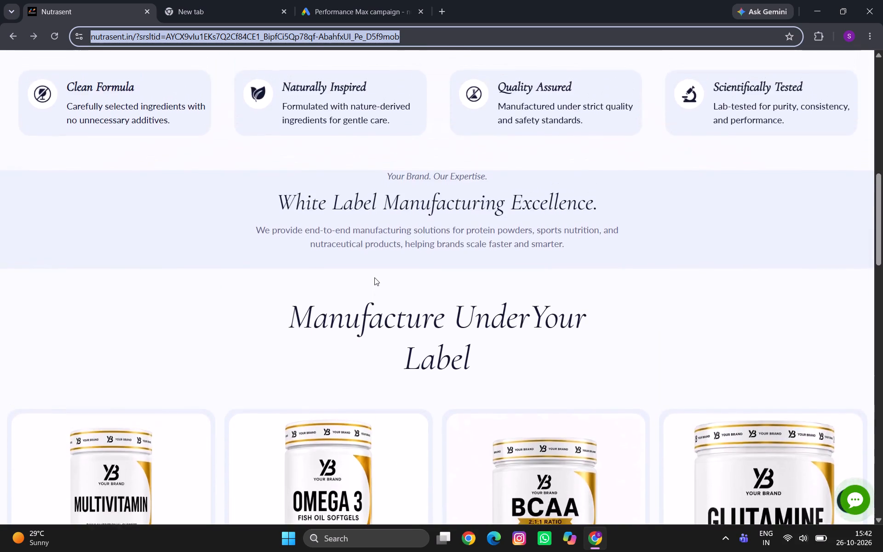
scroll(374, 277, "up", 5)
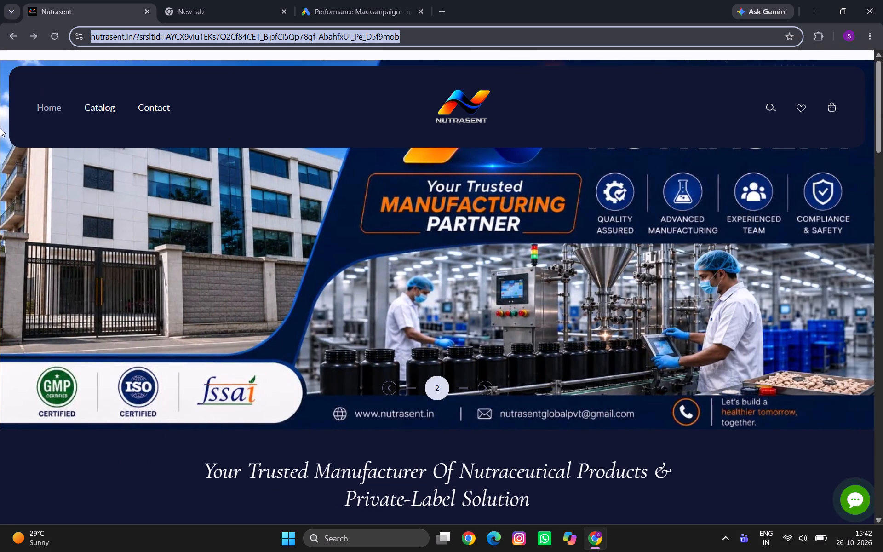
Search Nutrasent's product catalog for BCAA and open the BCAA product page.
left_click(287, 229)
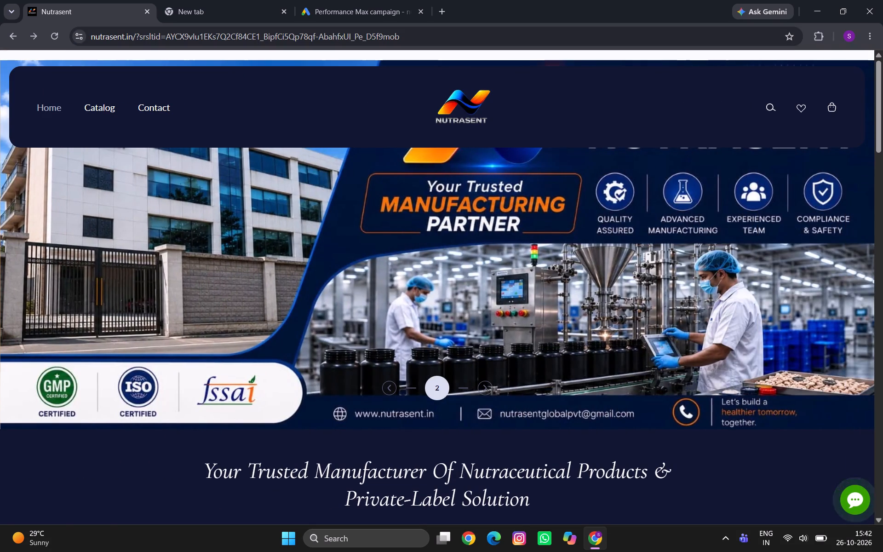
left_click(97, 105)
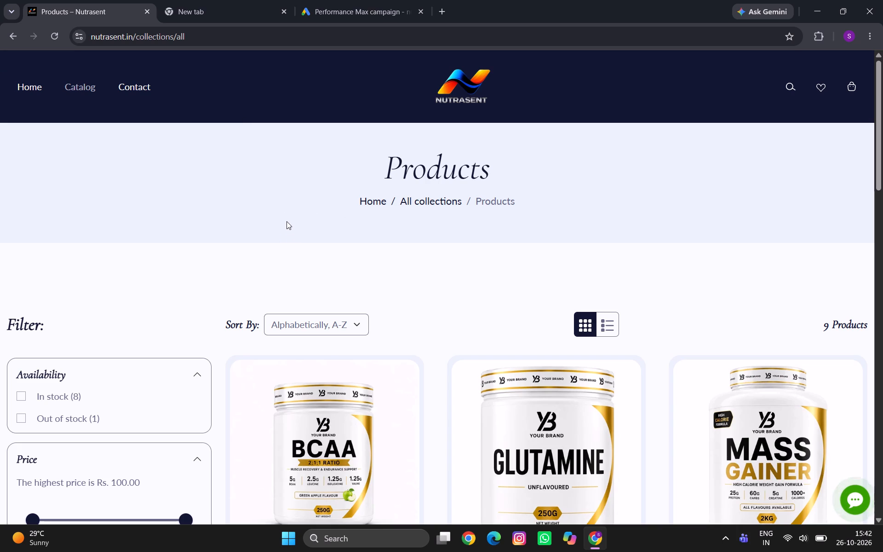
left_click(788, 83)
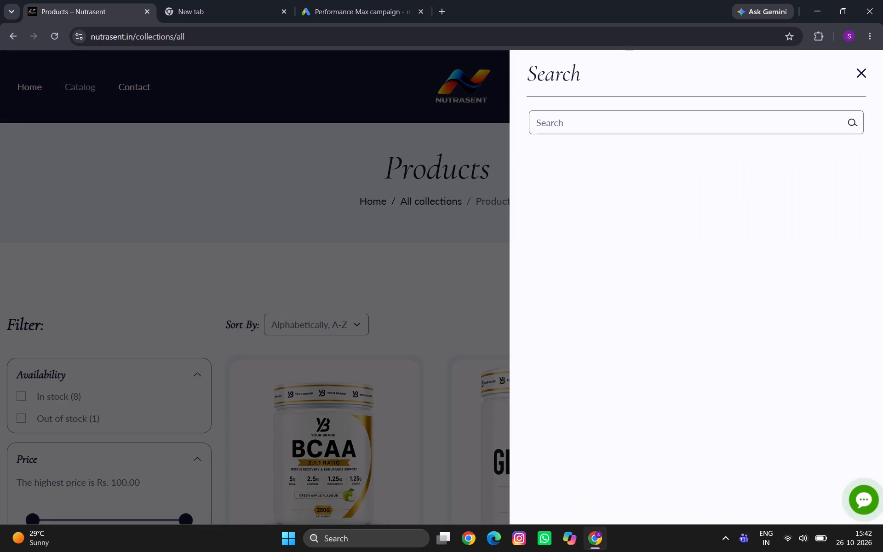
left_click(553, 121)
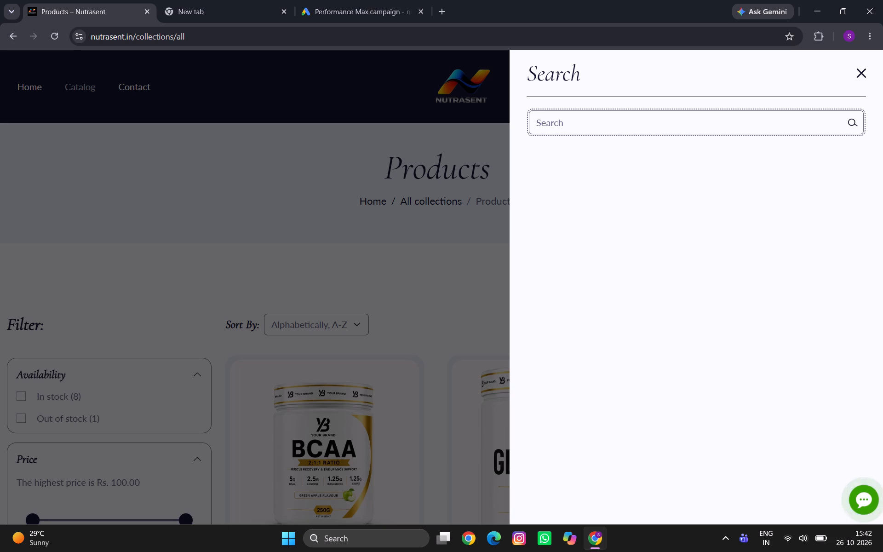
type("BCAA")
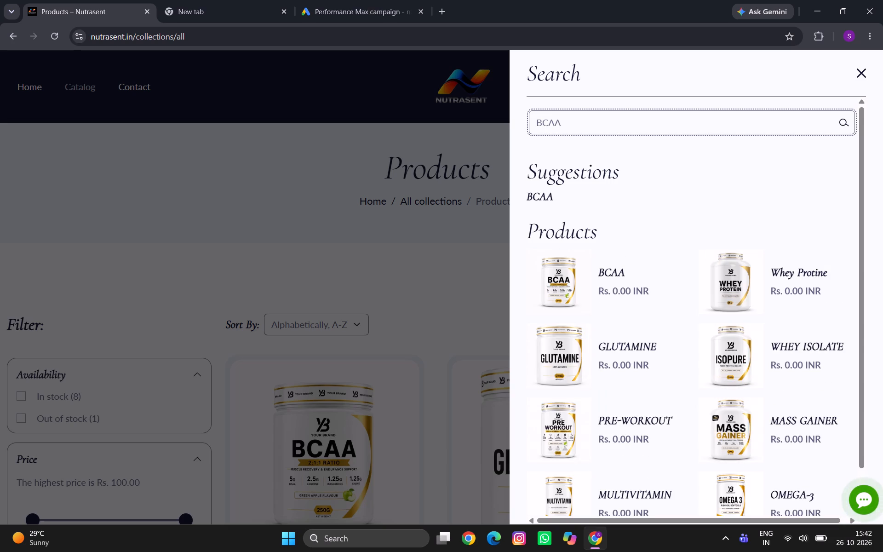
left_click(599, 277)
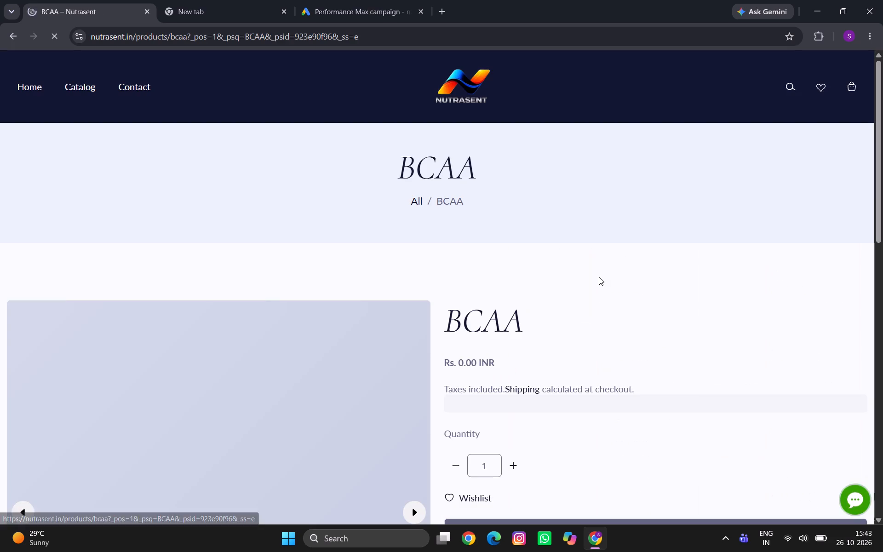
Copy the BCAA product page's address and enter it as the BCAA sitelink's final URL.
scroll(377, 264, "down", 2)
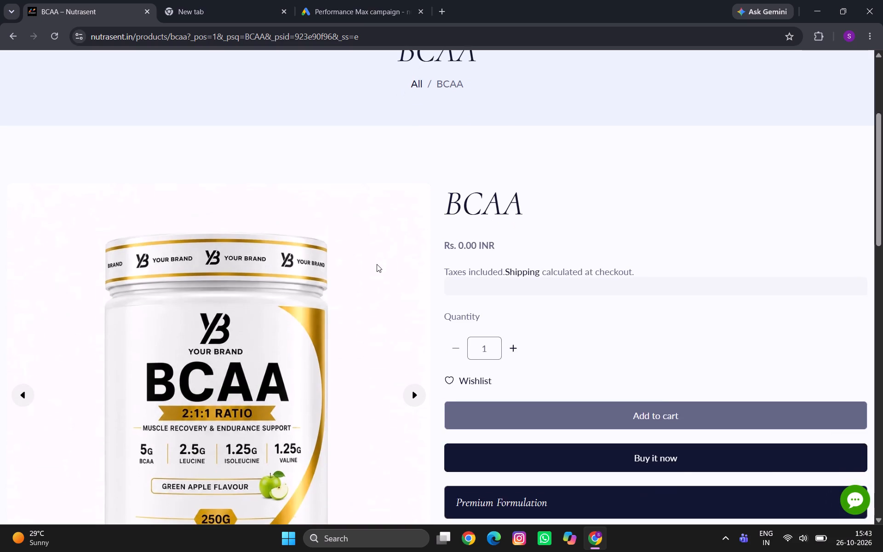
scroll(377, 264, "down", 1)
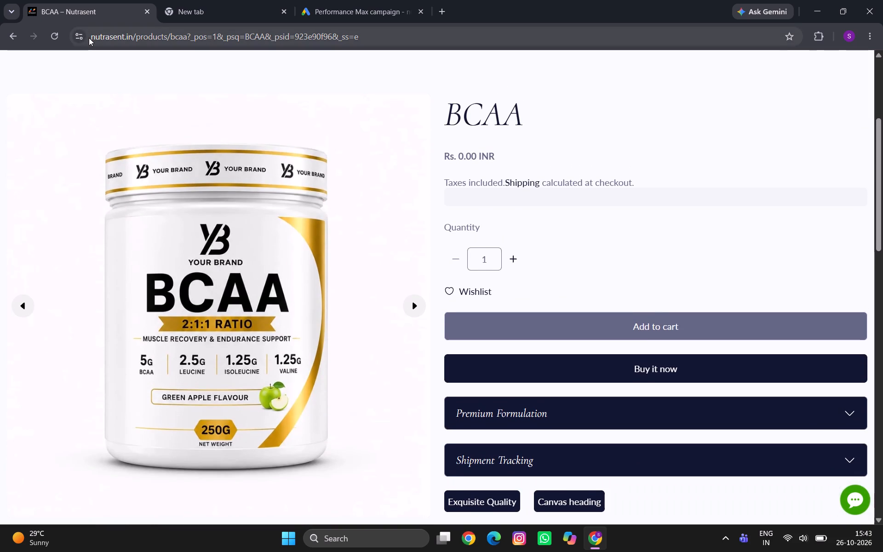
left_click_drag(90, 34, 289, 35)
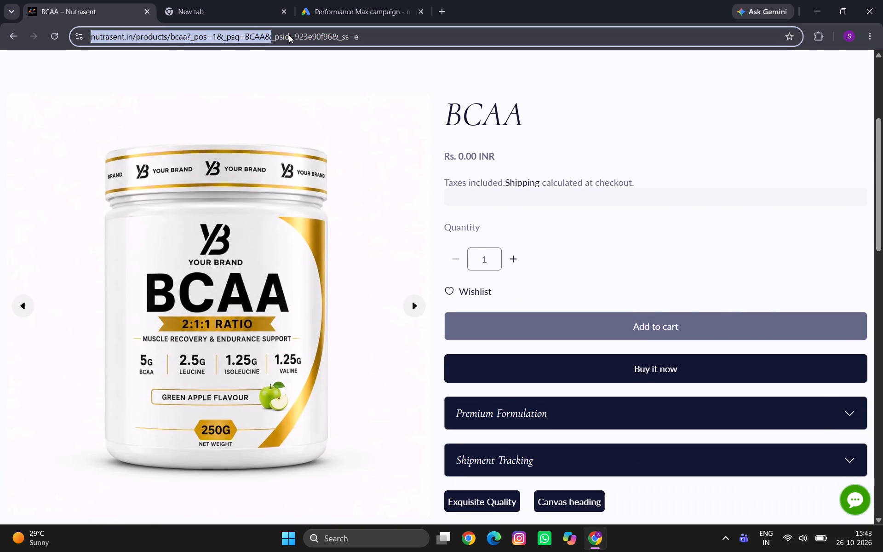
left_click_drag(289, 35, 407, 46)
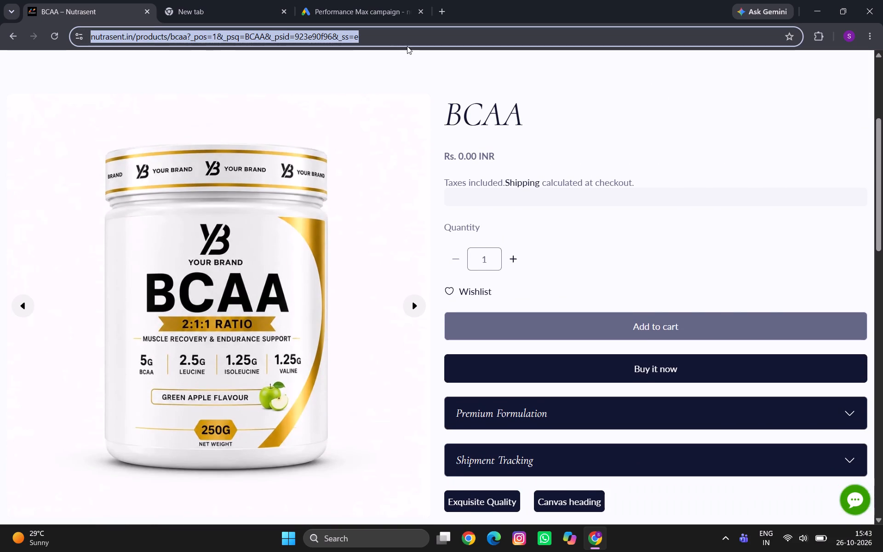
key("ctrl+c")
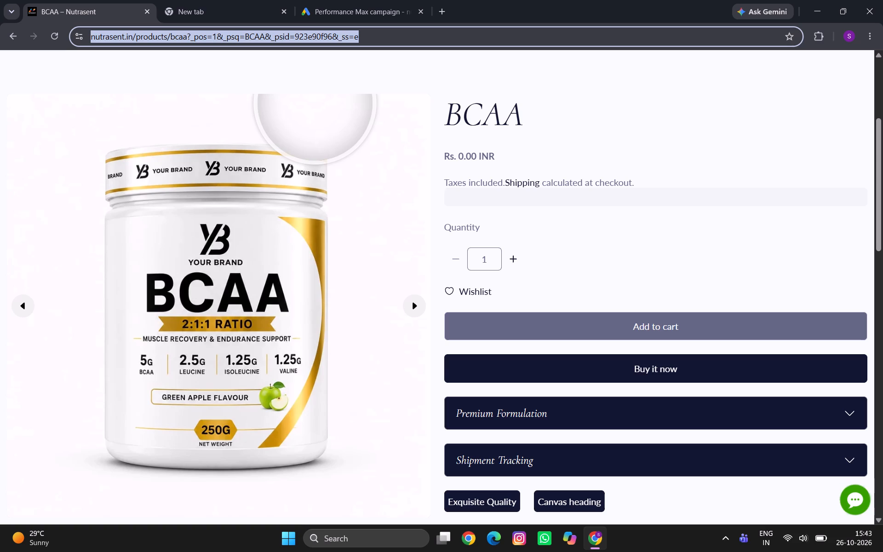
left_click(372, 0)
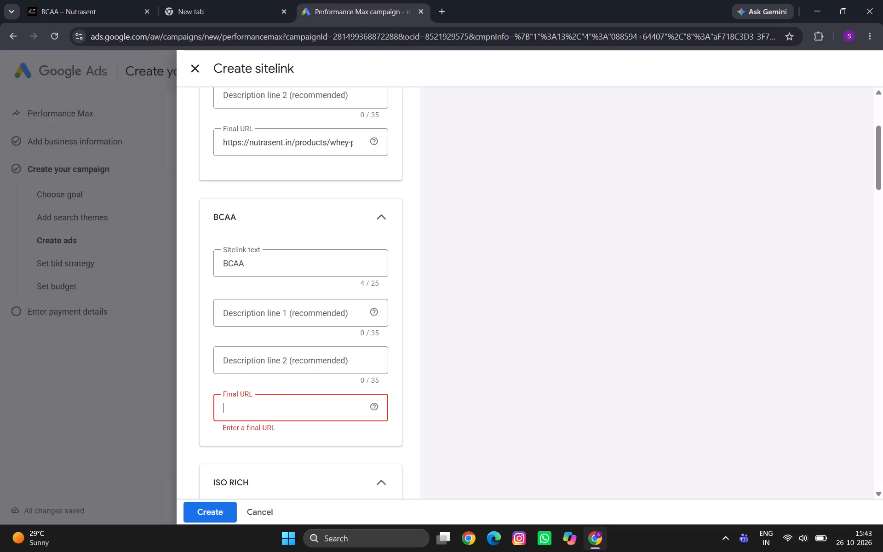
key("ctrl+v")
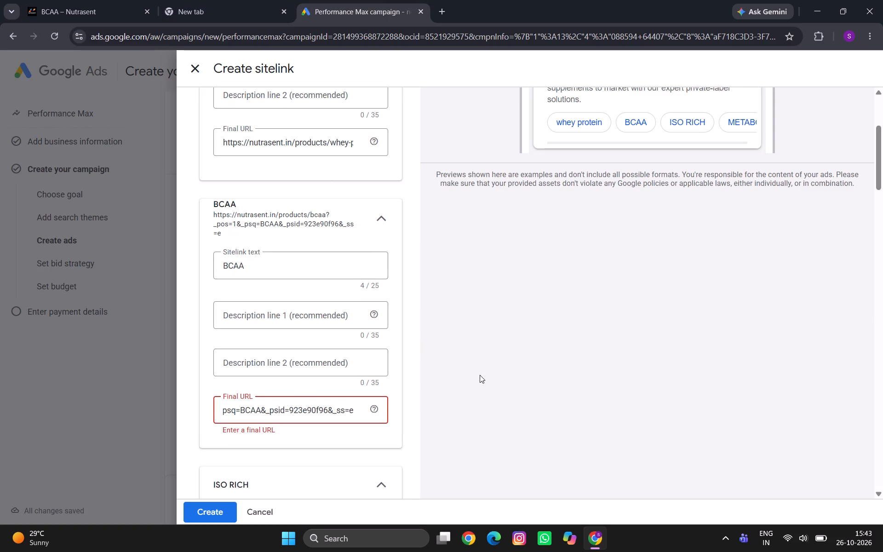
Start the ISO RICH sitelink's final URL entry and look through Nutrasent's product catalog and site search for a matching product.
scroll(480, 375, "down", 3)
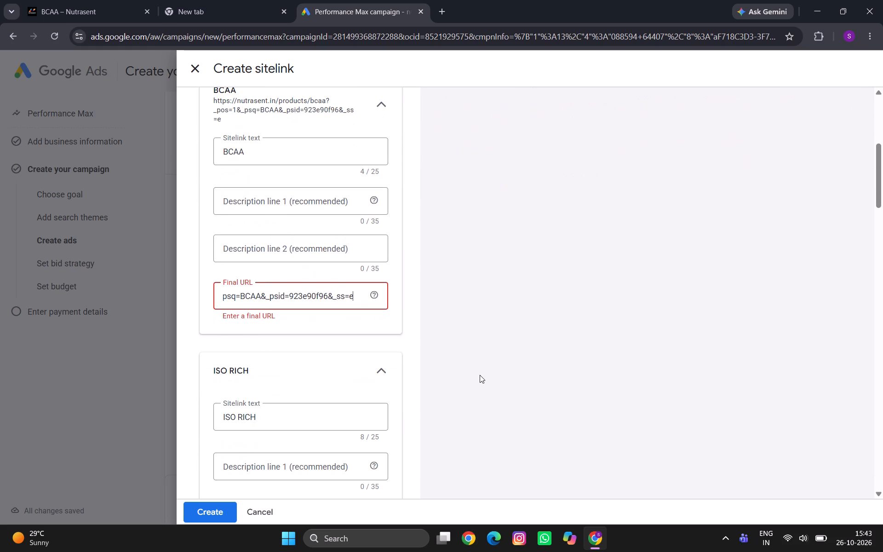
scroll(480, 375, "down", 3)
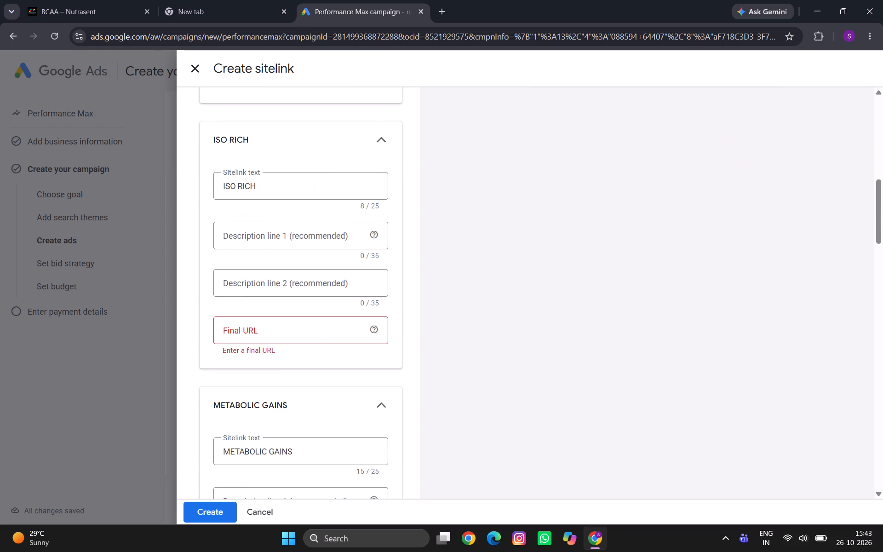
left_click(302, 329)
left_click(76, 0)
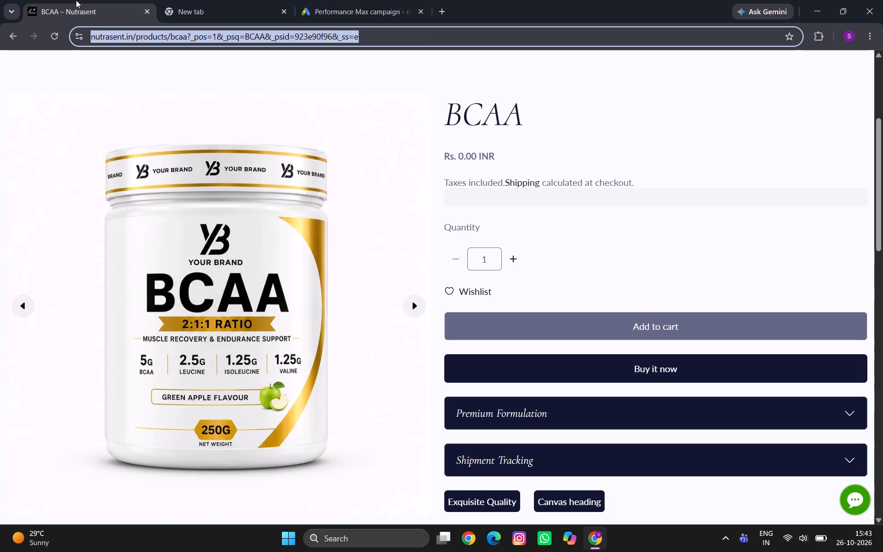
left_click(13, 40)
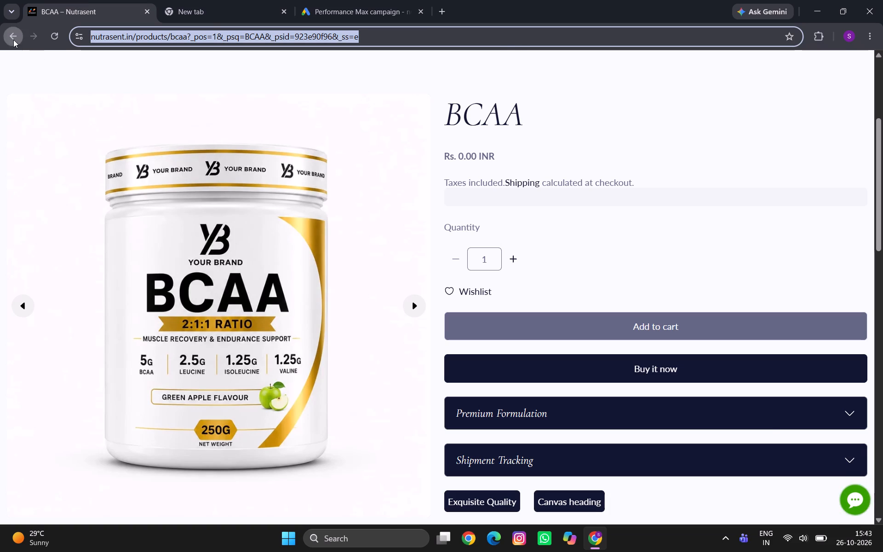
left_click(423, 218)
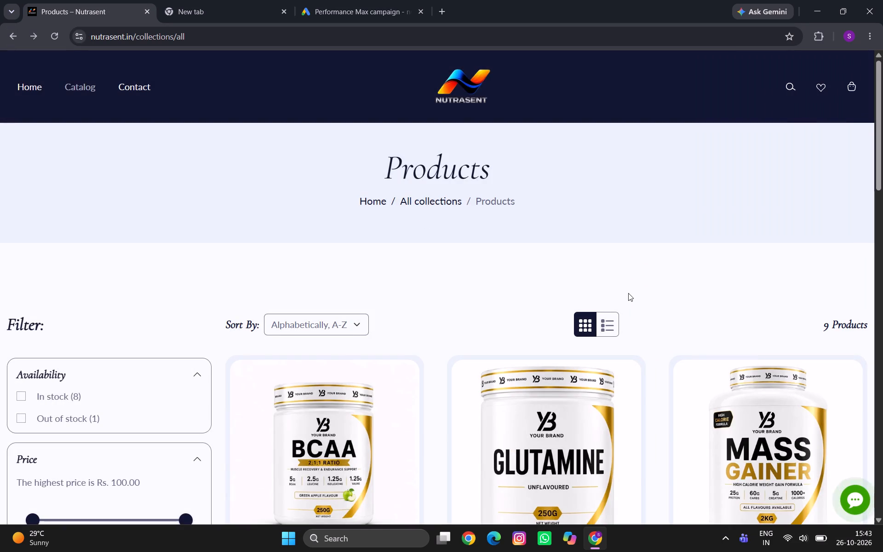
scroll(628, 293, "down", 6)
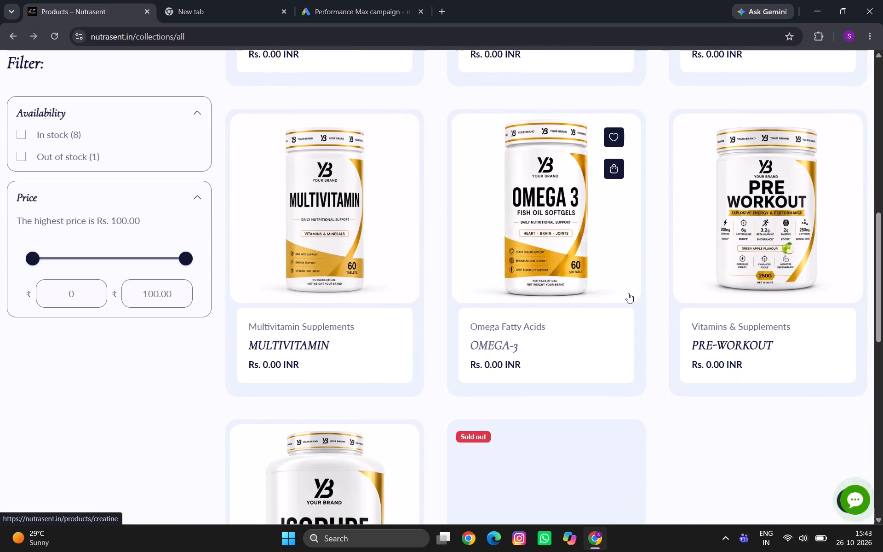
scroll(628, 293, "down", 4)
scroll(628, 293, "up", 1)
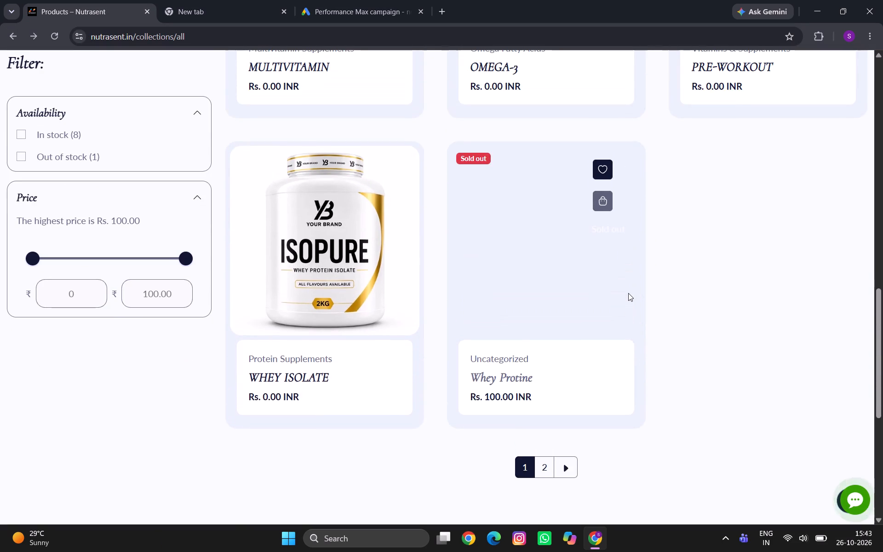
scroll(628, 293, "up", 10)
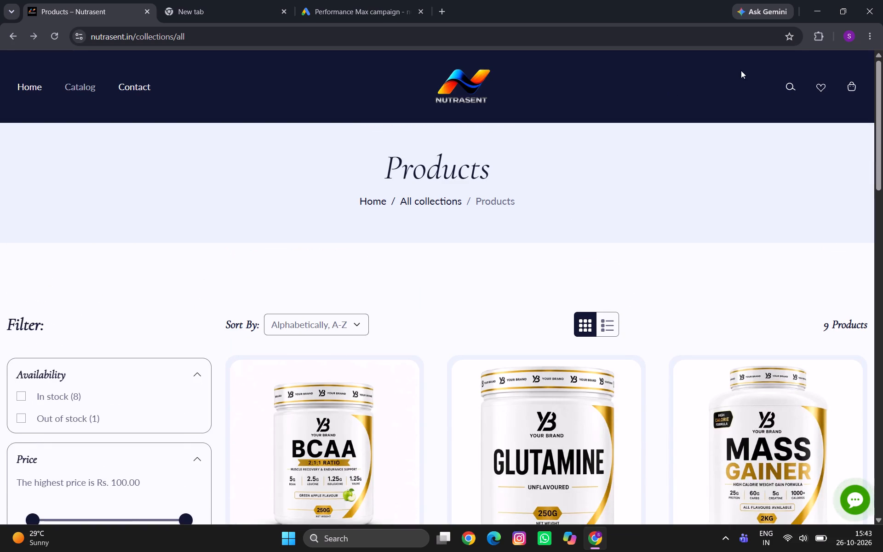
left_click(790, 91)
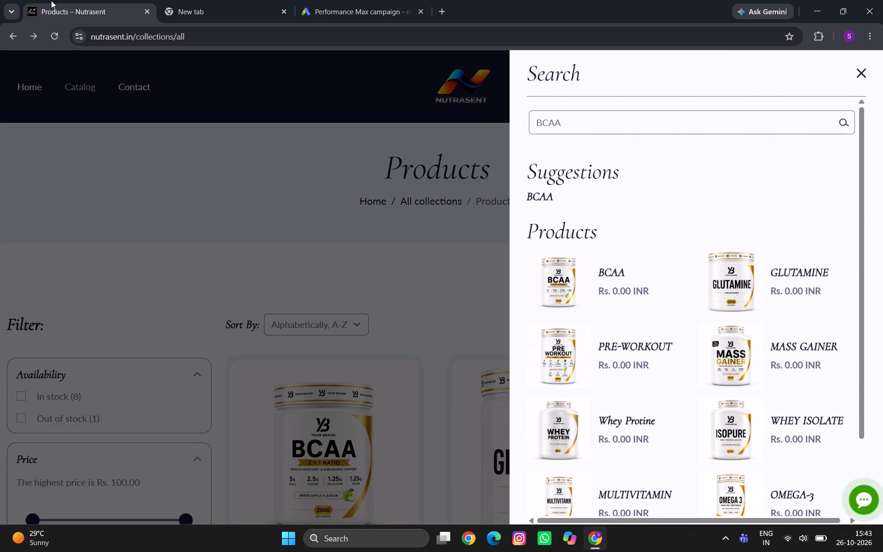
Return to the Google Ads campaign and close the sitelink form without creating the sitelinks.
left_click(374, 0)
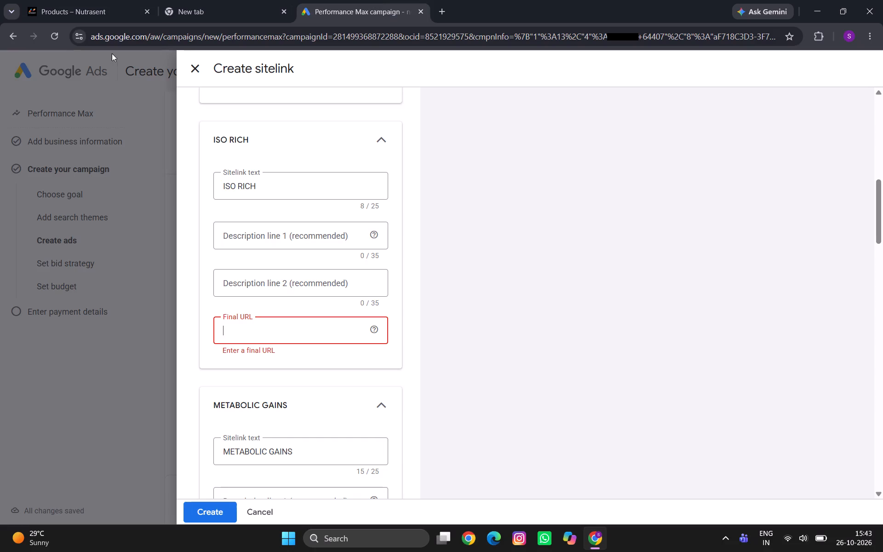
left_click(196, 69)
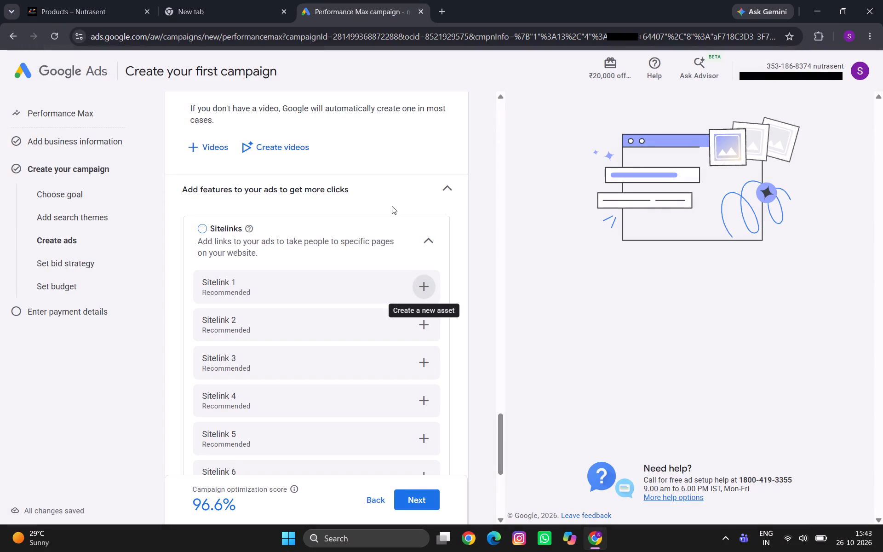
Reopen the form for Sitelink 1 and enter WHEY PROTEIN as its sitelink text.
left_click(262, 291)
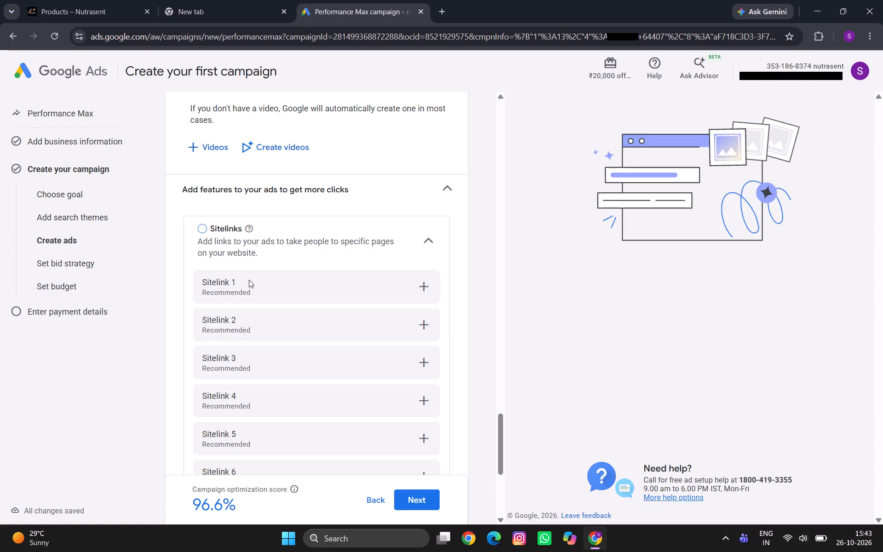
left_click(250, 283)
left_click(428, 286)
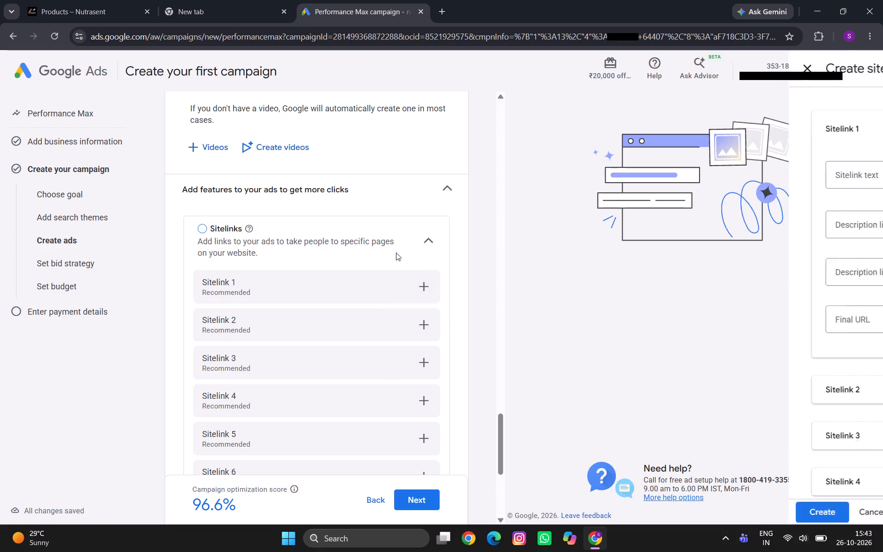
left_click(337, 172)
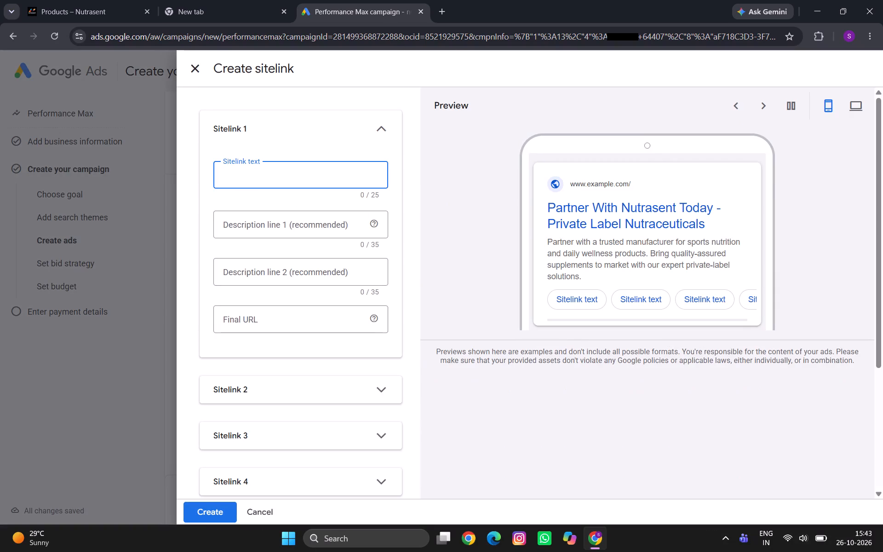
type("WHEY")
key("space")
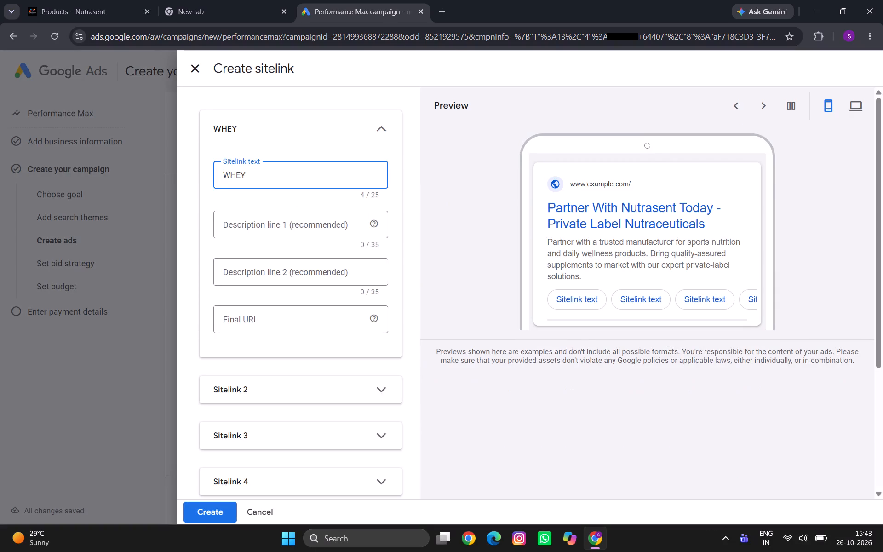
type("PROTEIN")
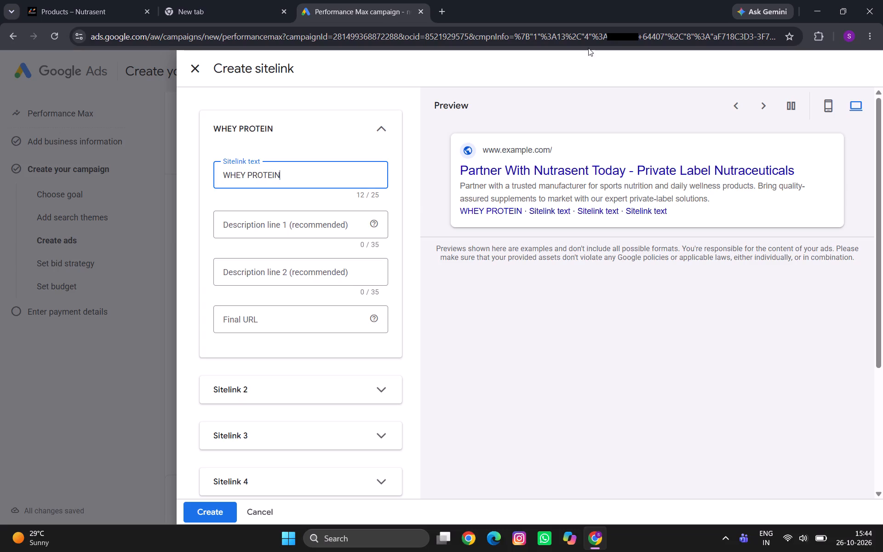
Close the browser and leave the campaign page without creating the sitelink.
left_click(882, 0)
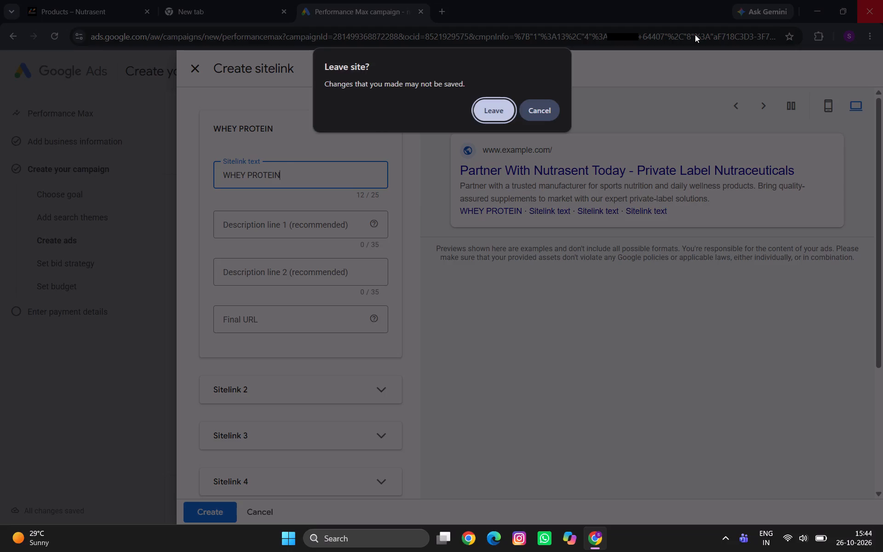
left_click(499, 113)
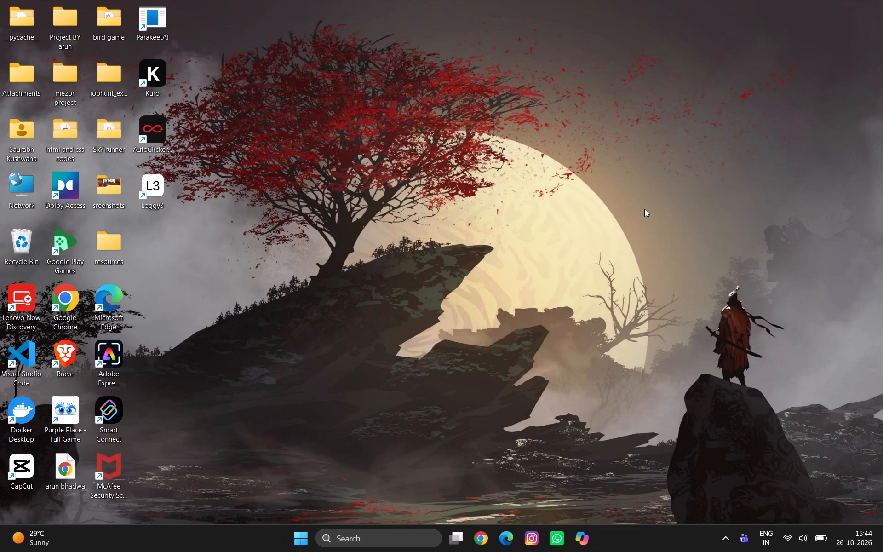
Open the Windows shut-down dialog from the desktop.
key("alt+F4")
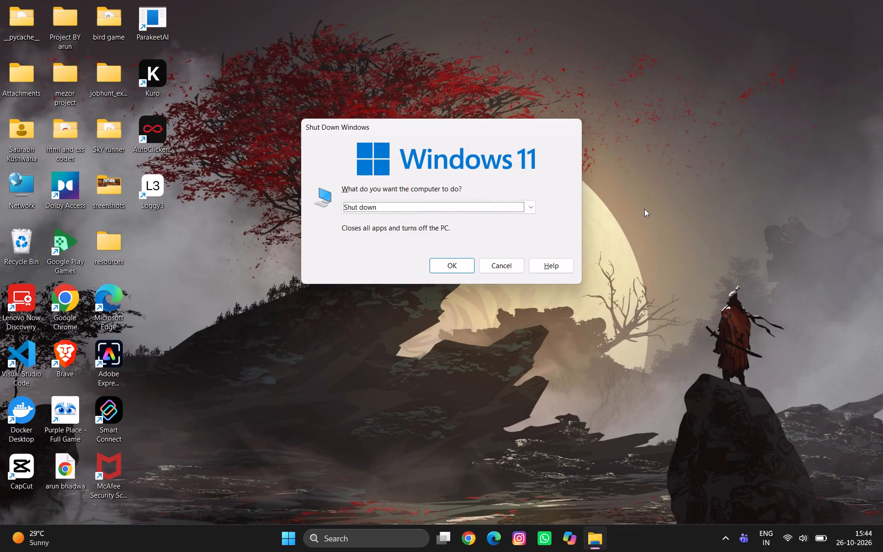